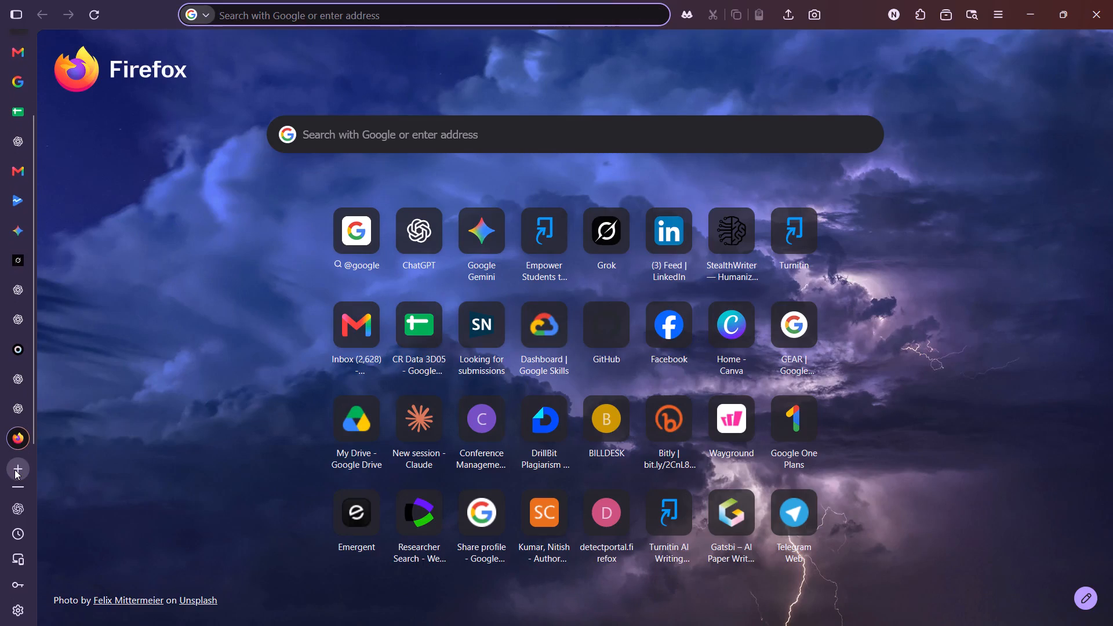
type("google sheet")
key("Return")
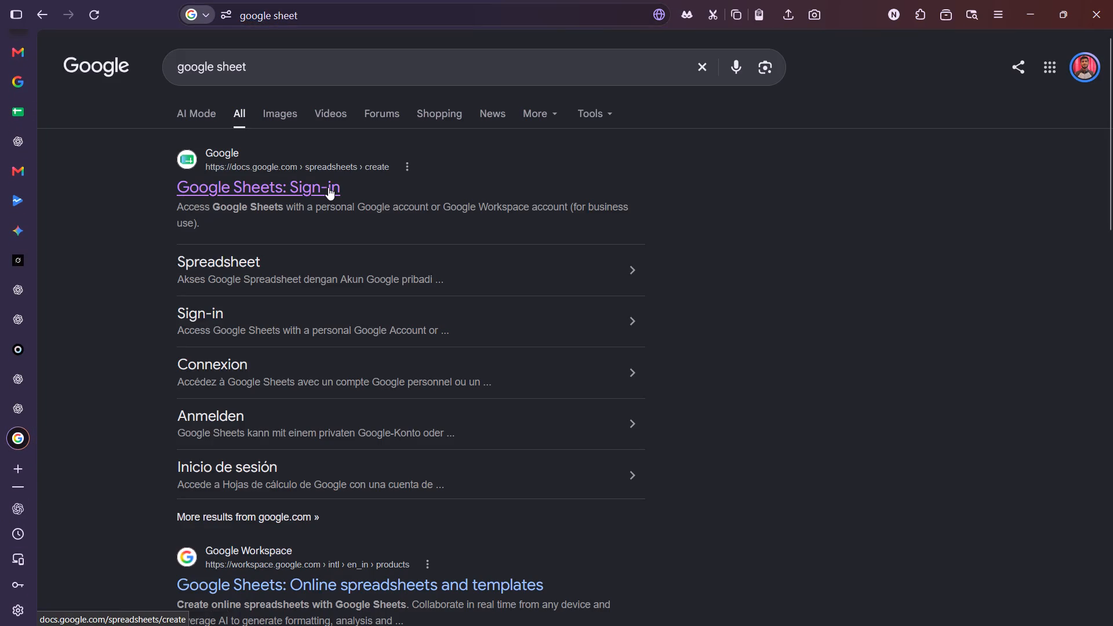
left_click(328, 187)
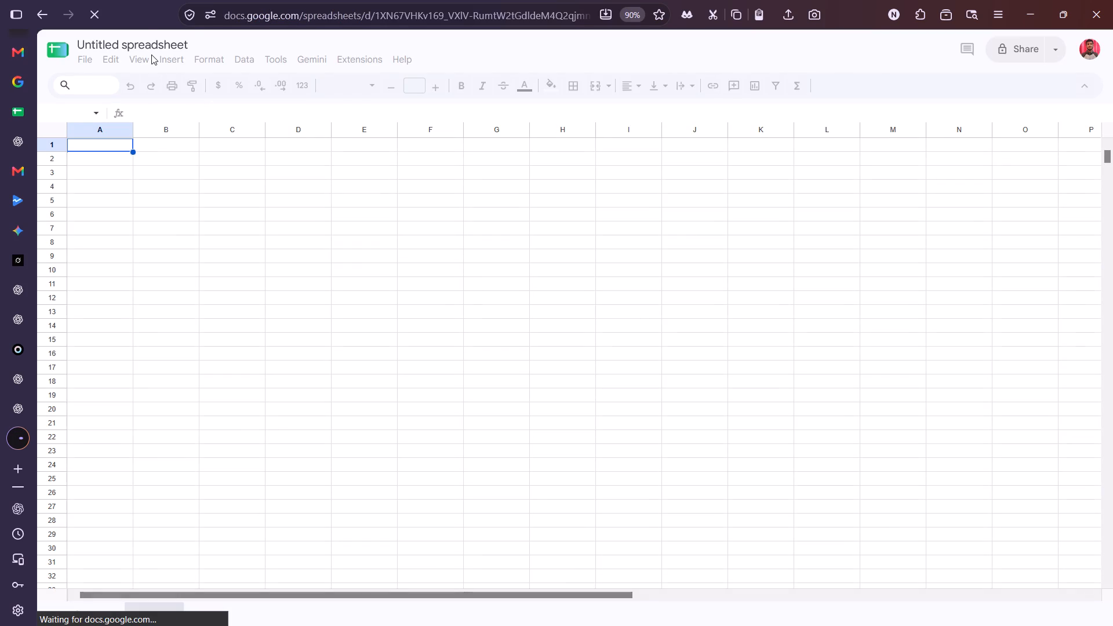
Rename the untitled spreadsheet as "Edu Rev Projects" and close the Gemini assistant.
left_click(144, 39)
left_click(144, 39)
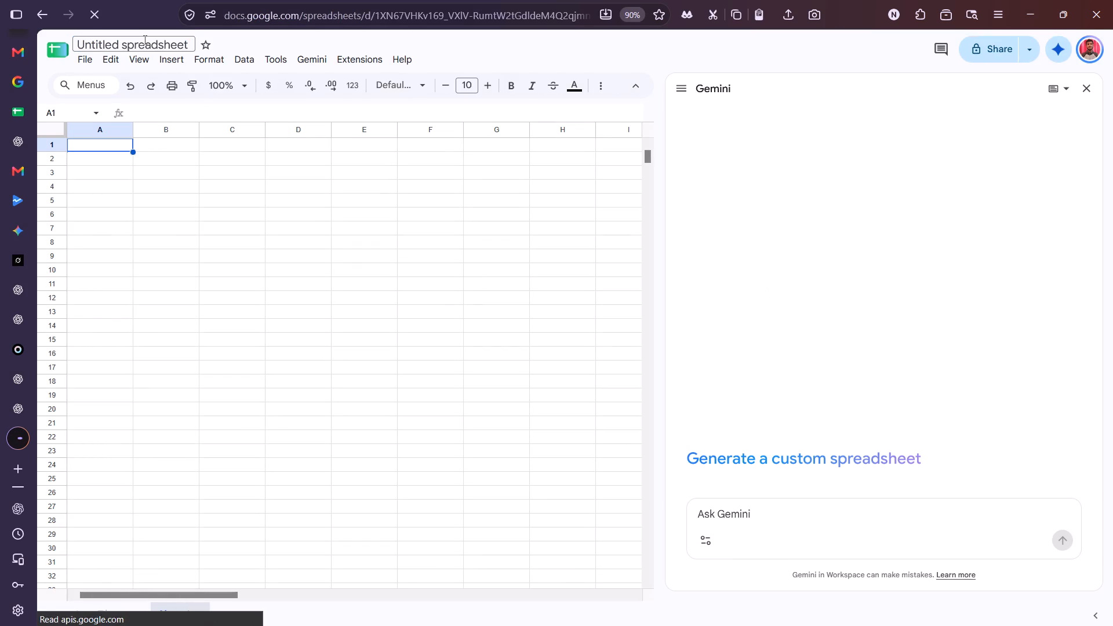
key("ctrl+a")
double_click(144, 39)
left_click(144, 39)
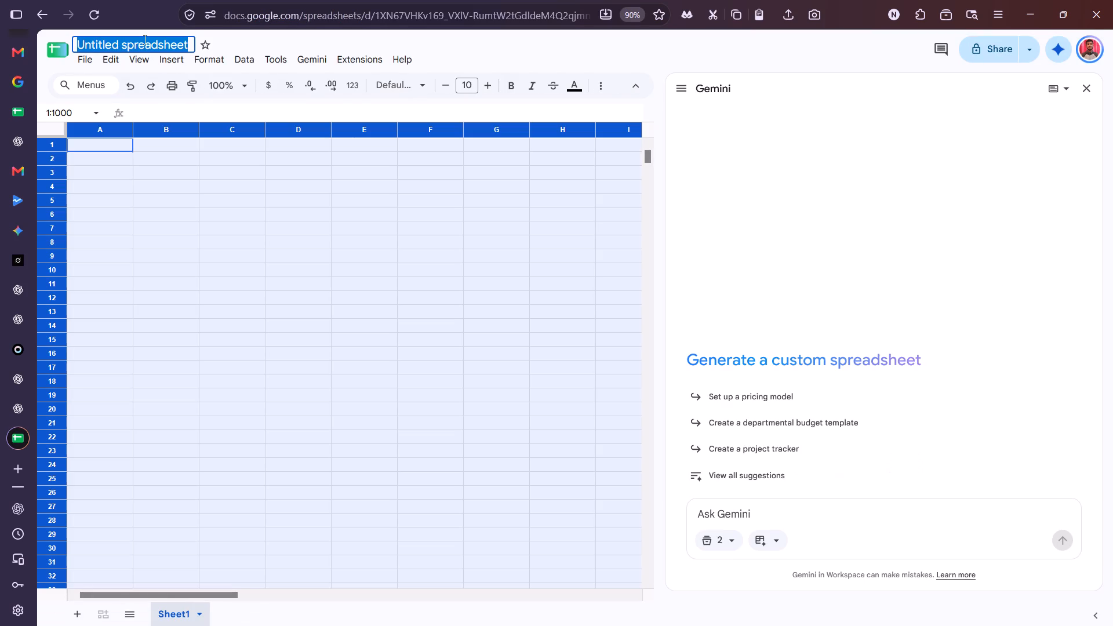
type("Edu Rev Projects")
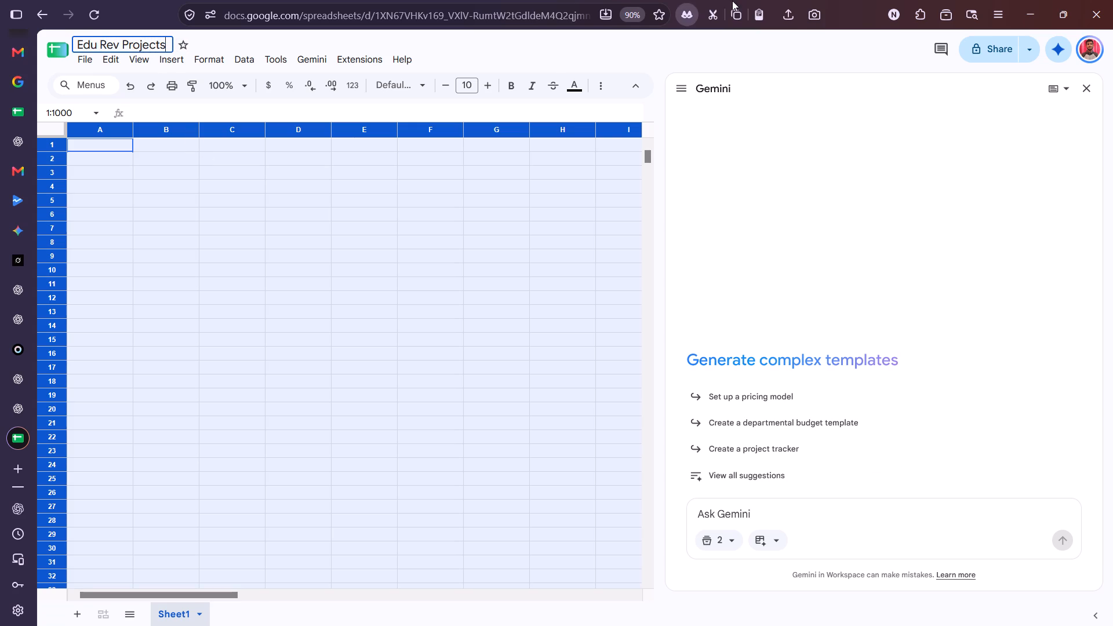
left_click(1083, 85)
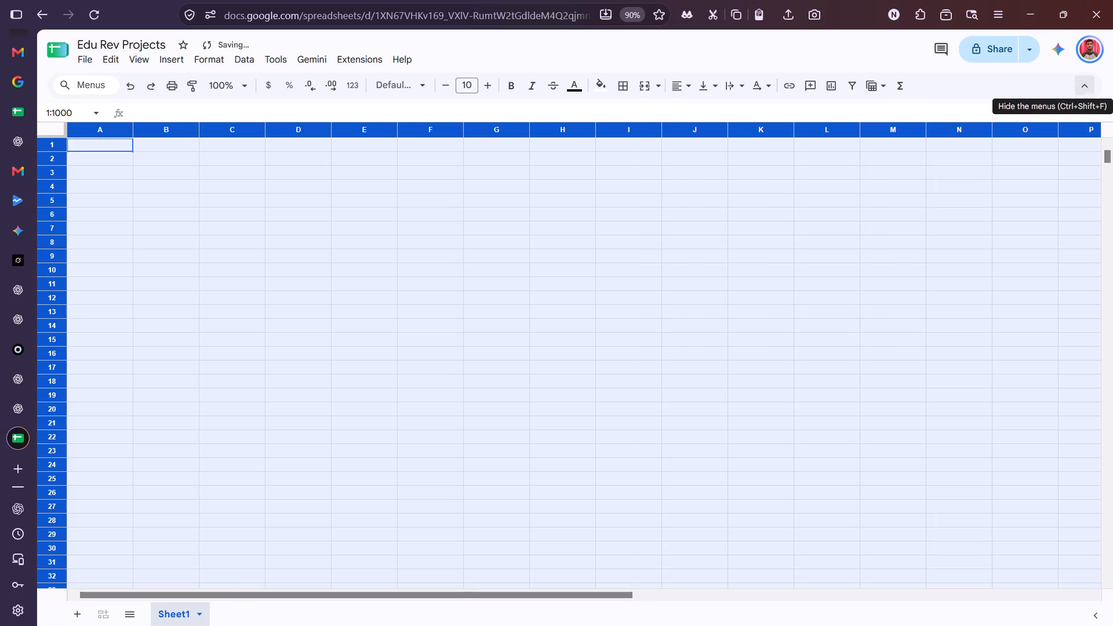
left_click(404, 226)
Enter the headers "Student Name", "Registration No" and "Section" in cells A1 to C1.
double_click(88, 141)
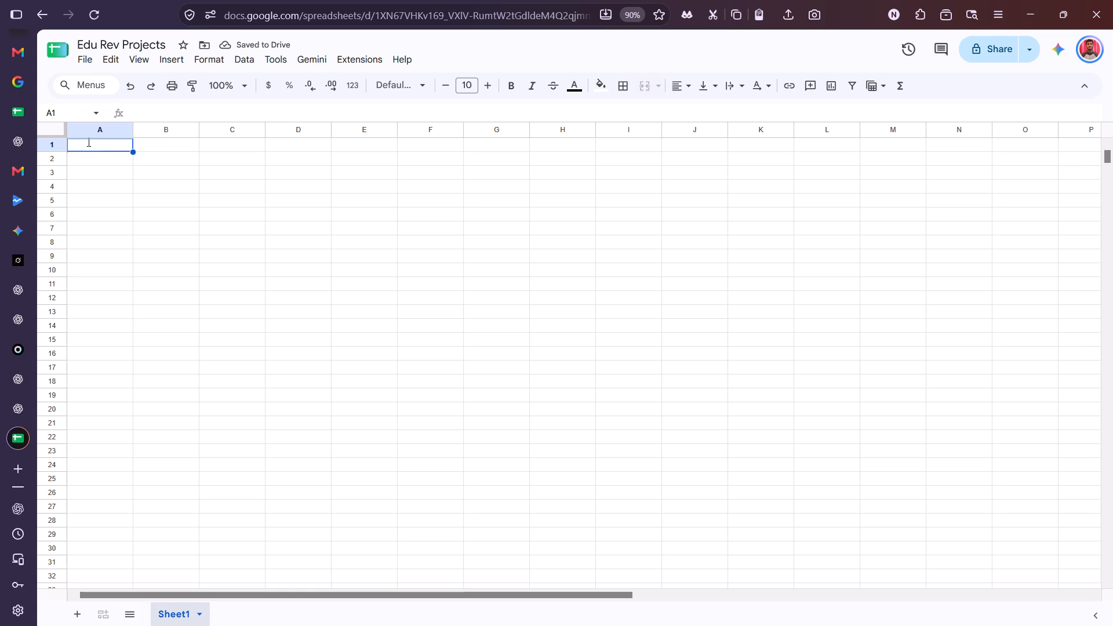
type("Student Name")
key("space")
key("Tab")
type("Regus")
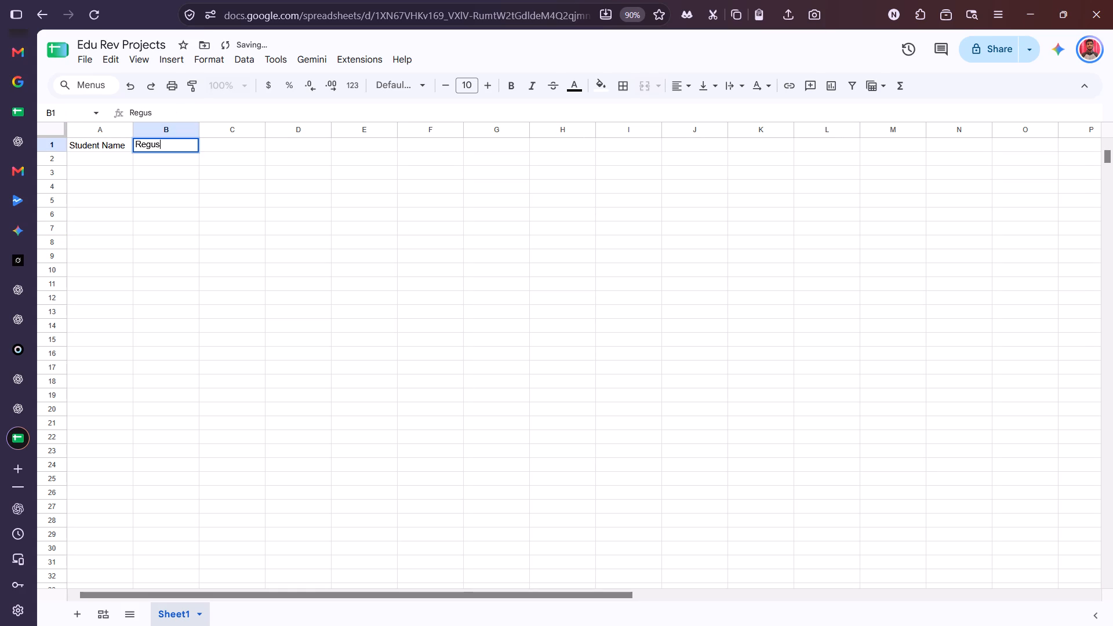
key("BackSpace")
key("BackSpace")
type("istration No")
key("space")
key("Tab")
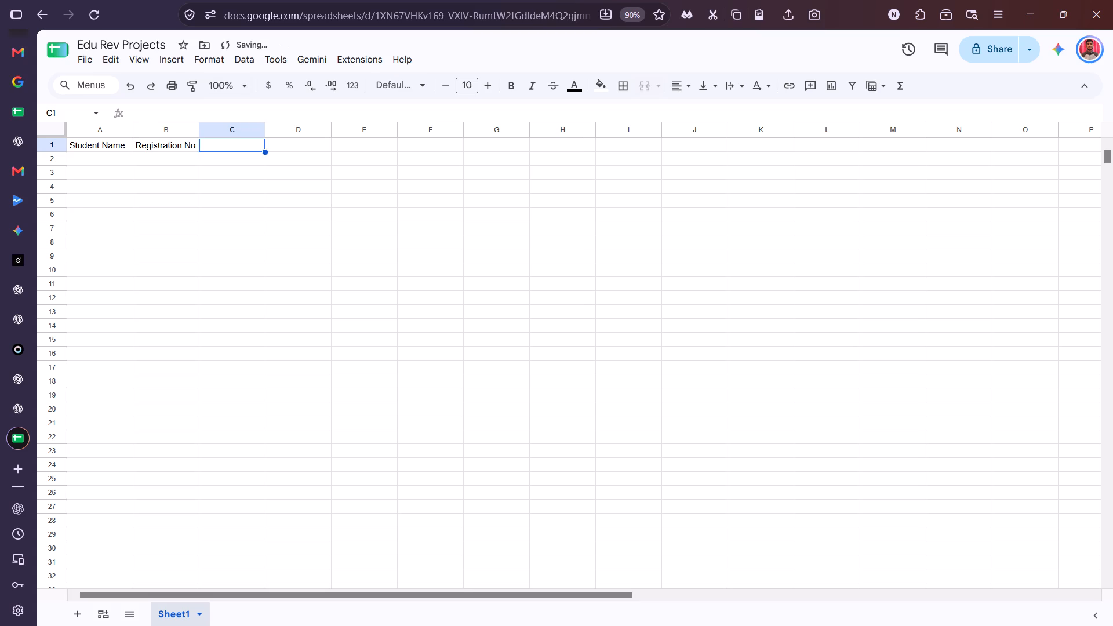
type("Section")
key("space")
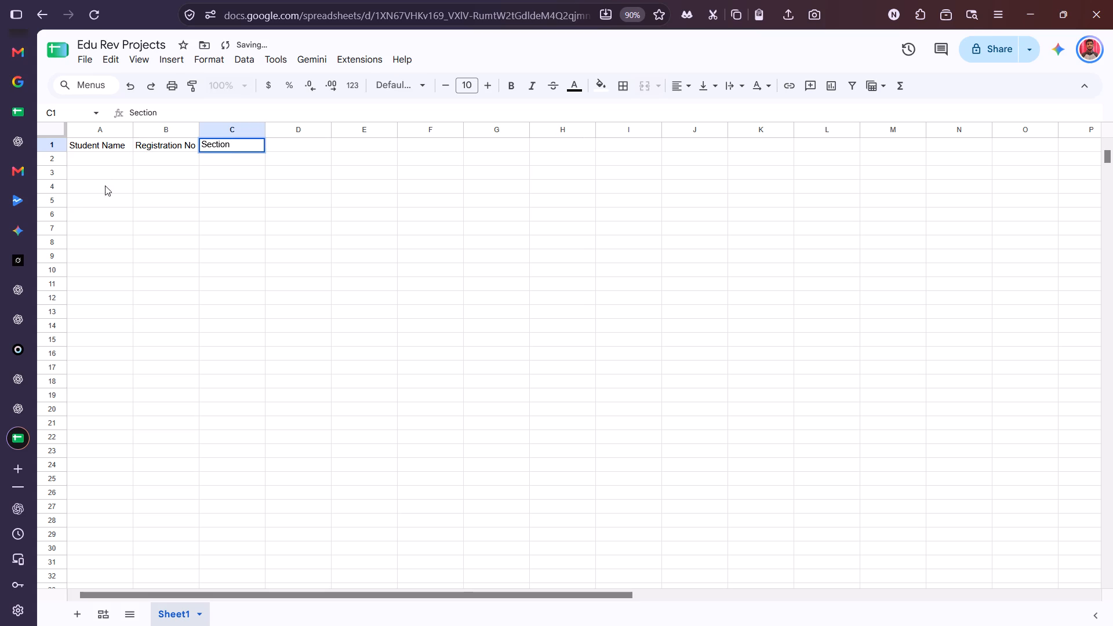
left_click(190, 197)
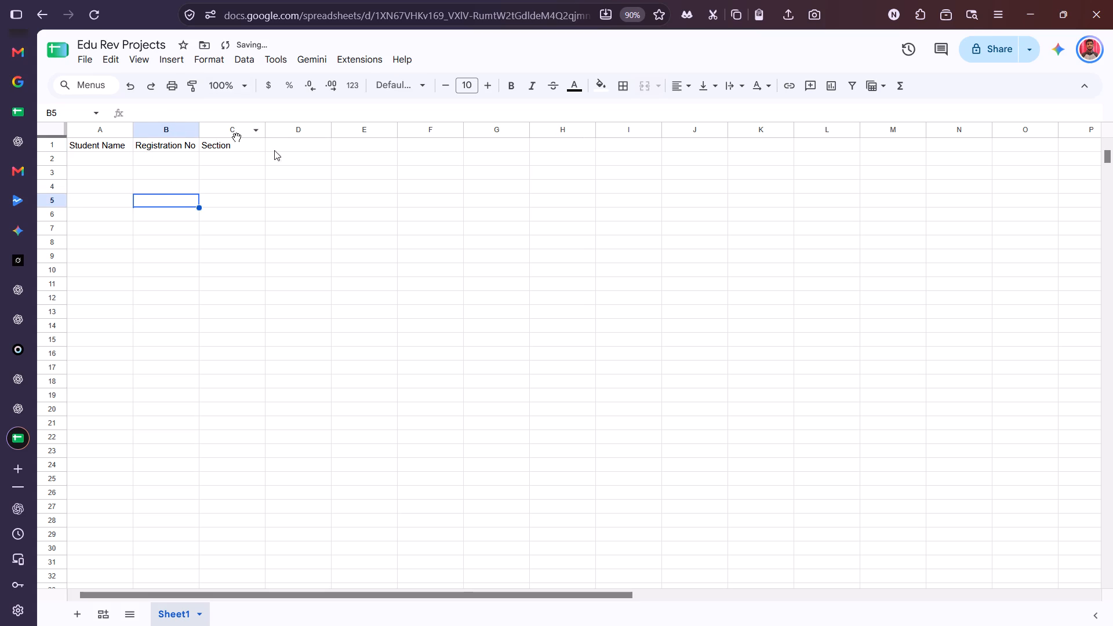
Enter the headers "Course Code" in D1 and "Problem Statment No" in E1.
left_click(288, 142)
type("Course Code")
key("space")
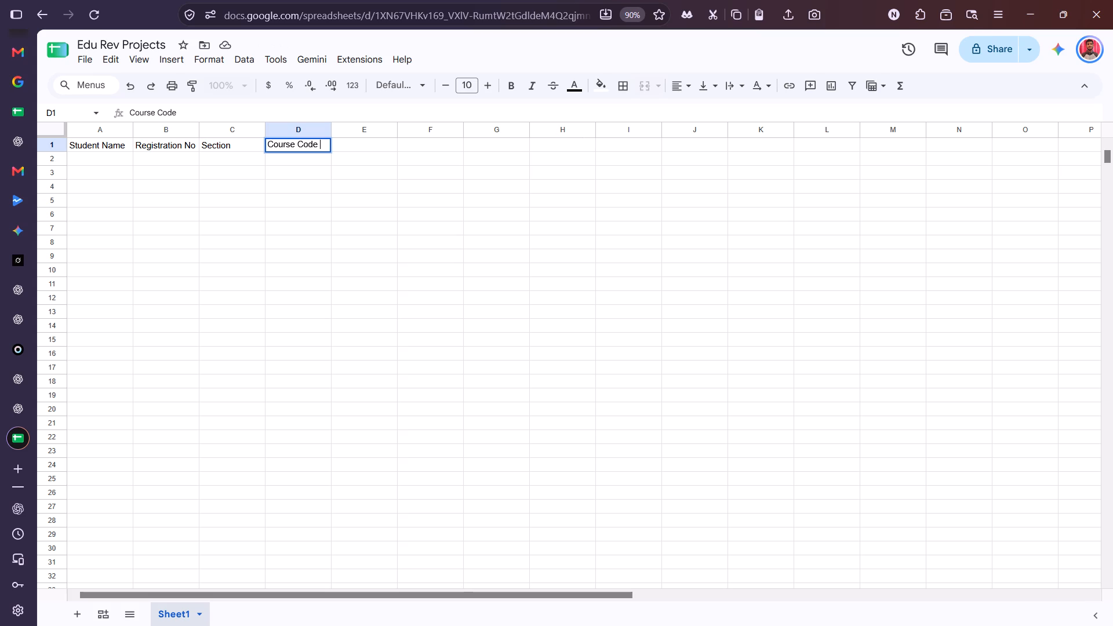
left_click(337, 216)
double_click(373, 146)
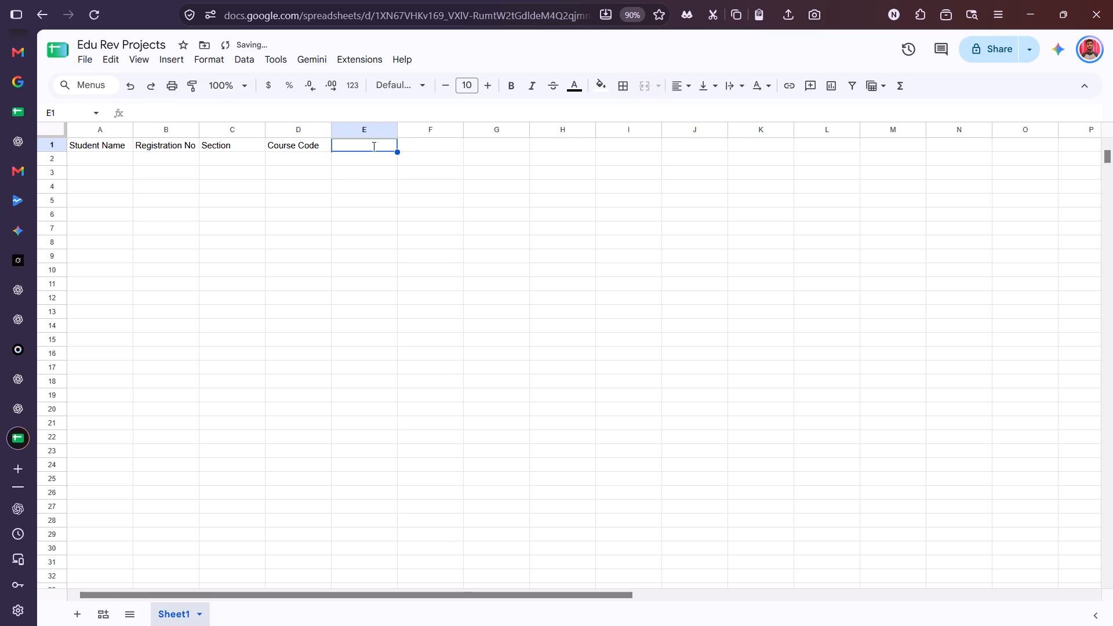
type("Pro")
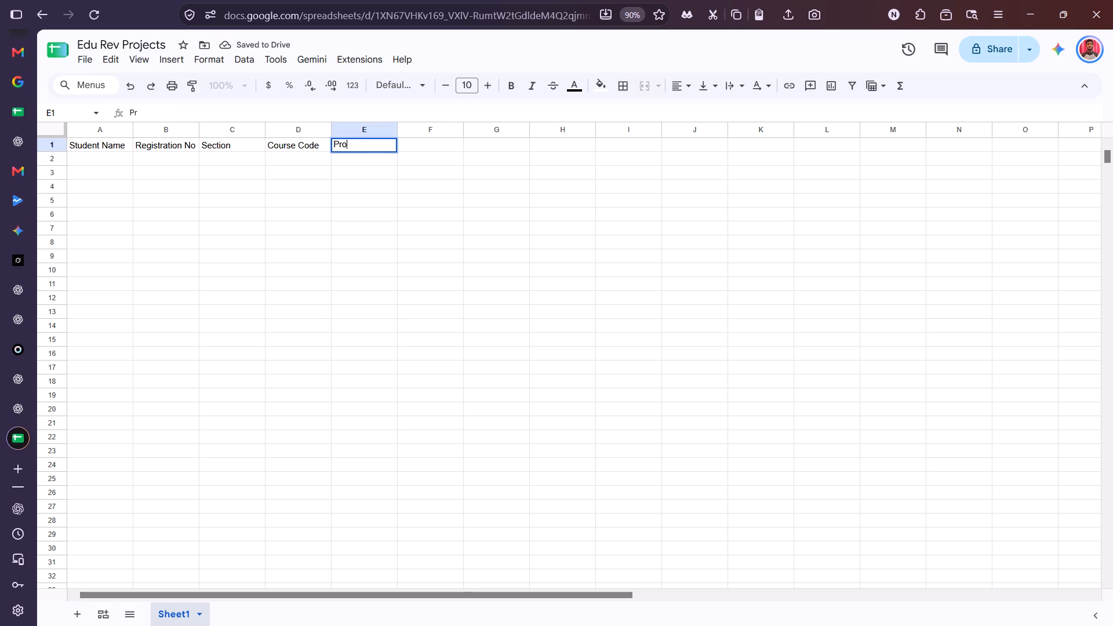
type("blem Statment")
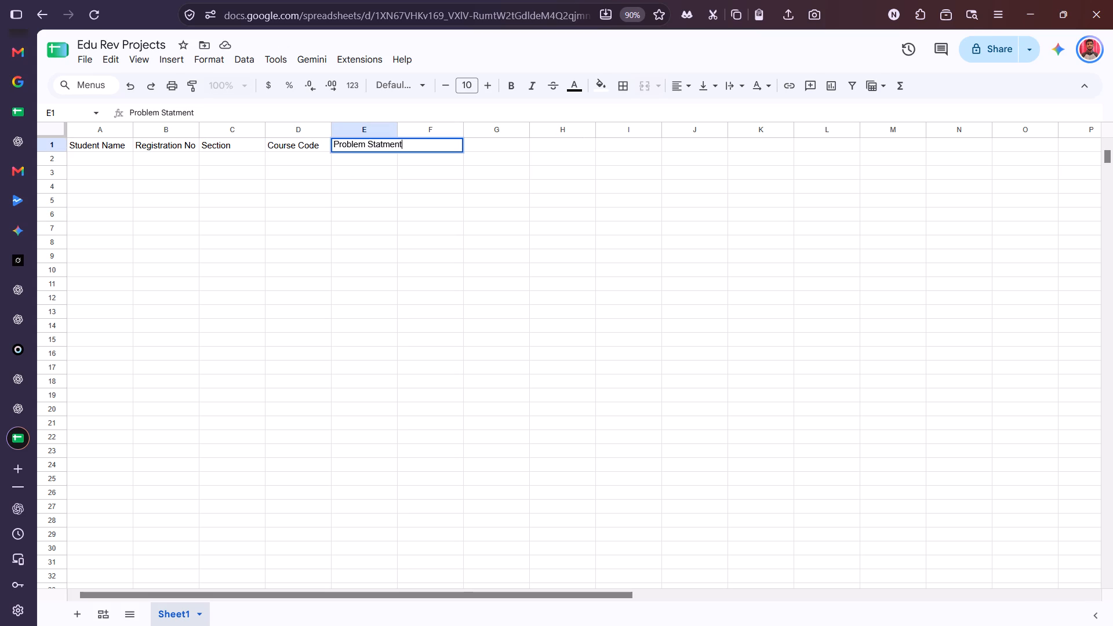
key("space")
type("No")
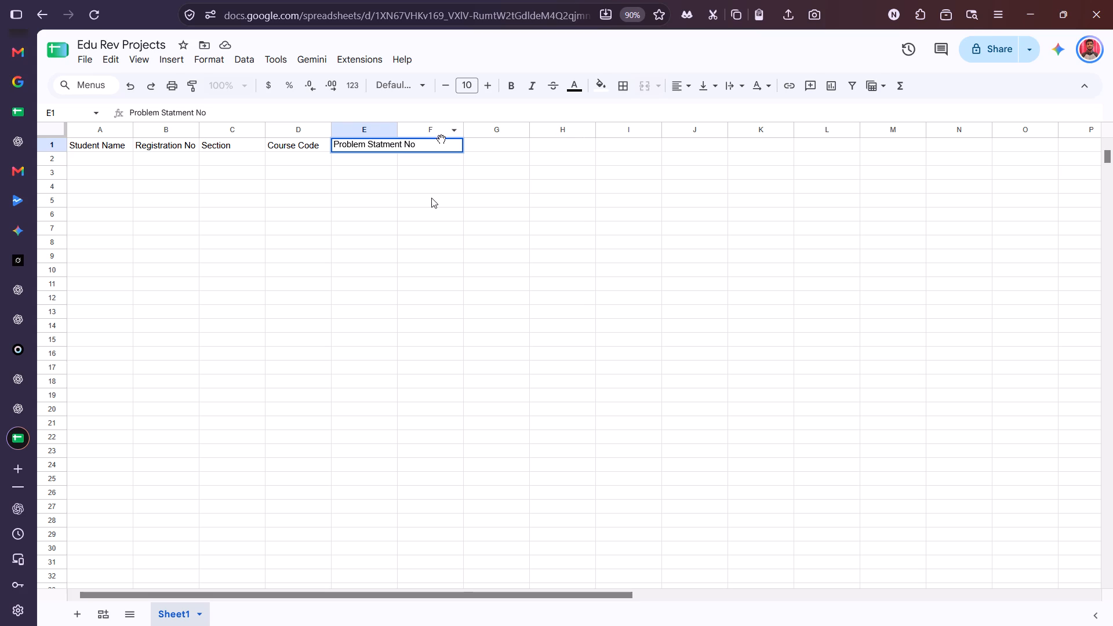
left_click(431, 198)
Widen column E to fit the "Problem Statment No" header.
left_click_drag(396, 128, 439, 128)
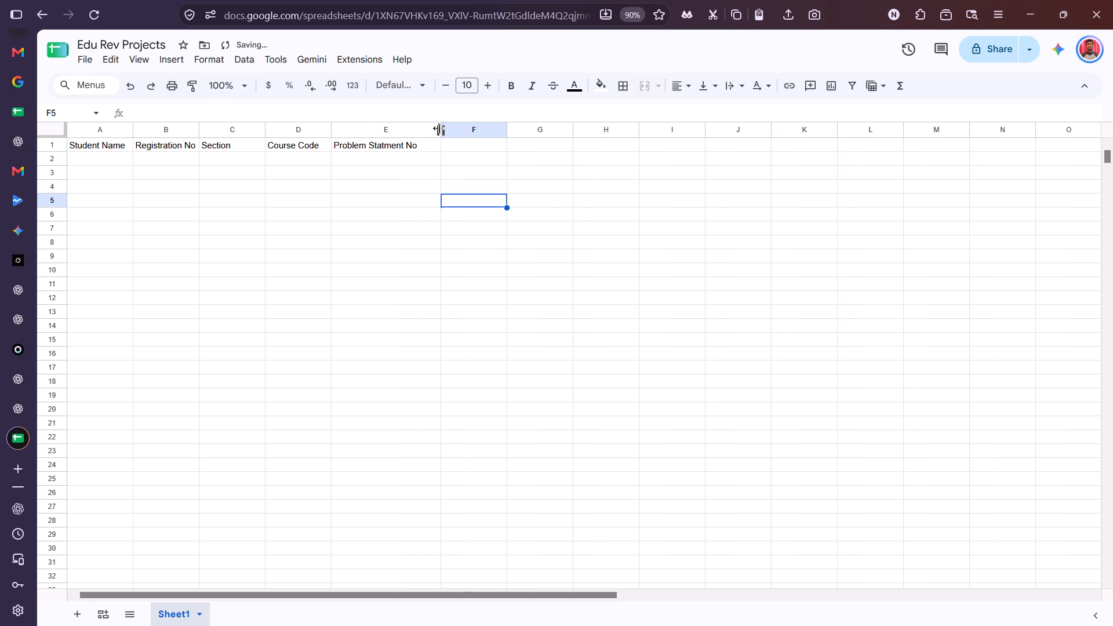
left_click(477, 145)
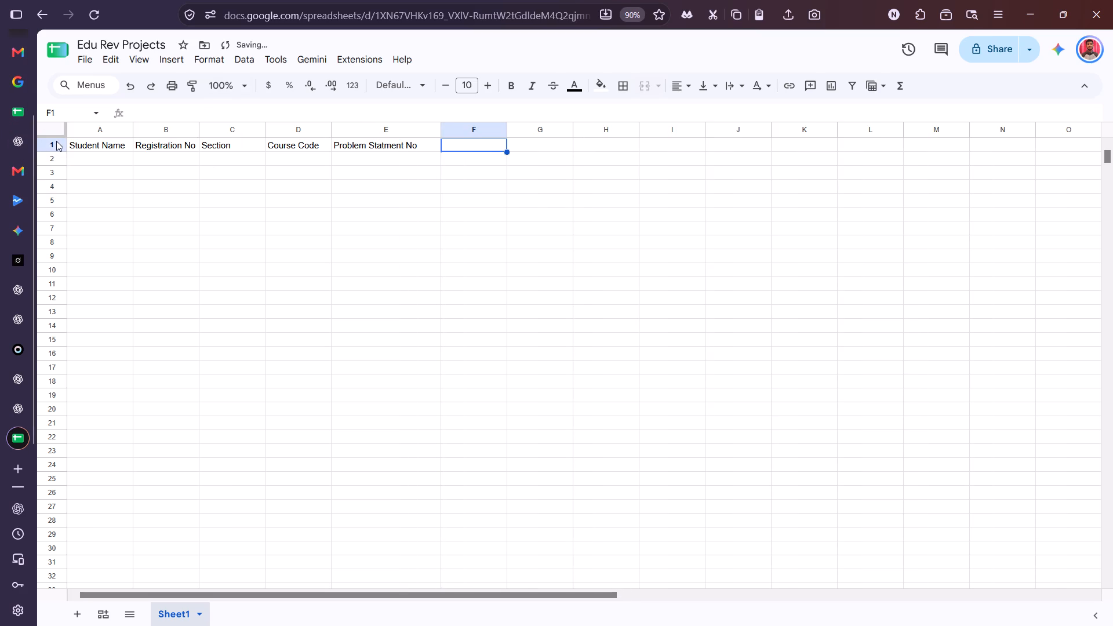
Make the whole header row 1 bold.
left_click(51, 141)
key("ctrl+b")
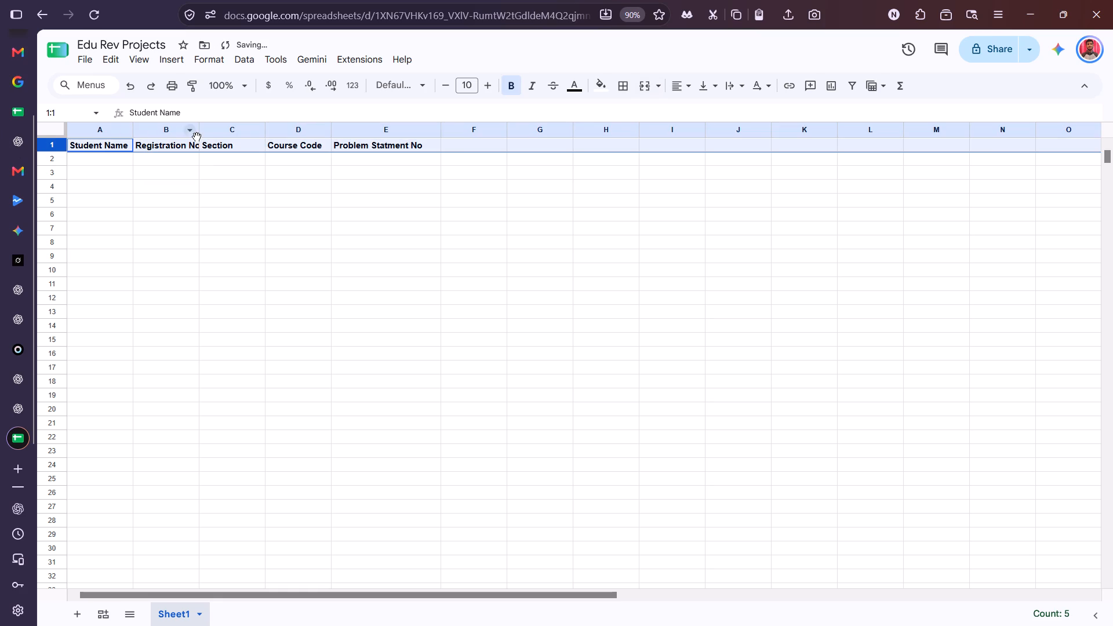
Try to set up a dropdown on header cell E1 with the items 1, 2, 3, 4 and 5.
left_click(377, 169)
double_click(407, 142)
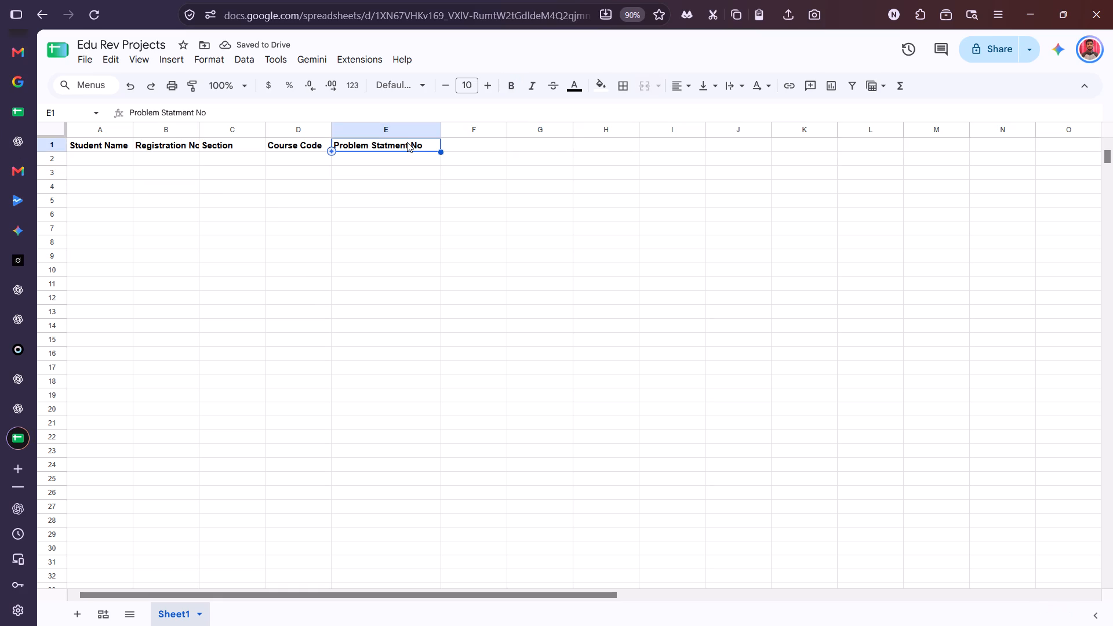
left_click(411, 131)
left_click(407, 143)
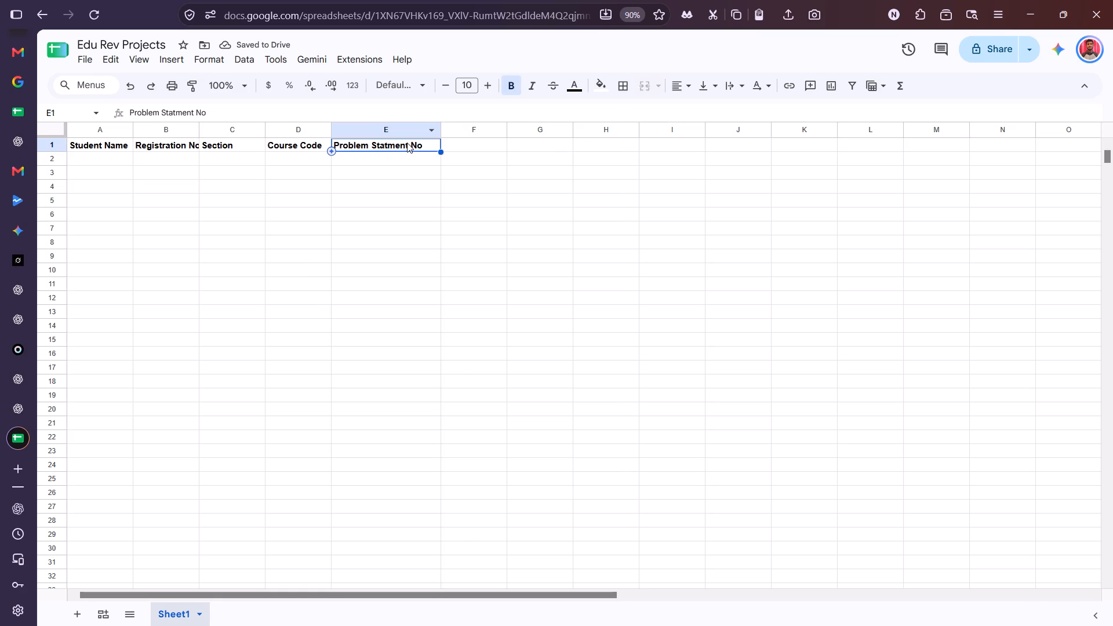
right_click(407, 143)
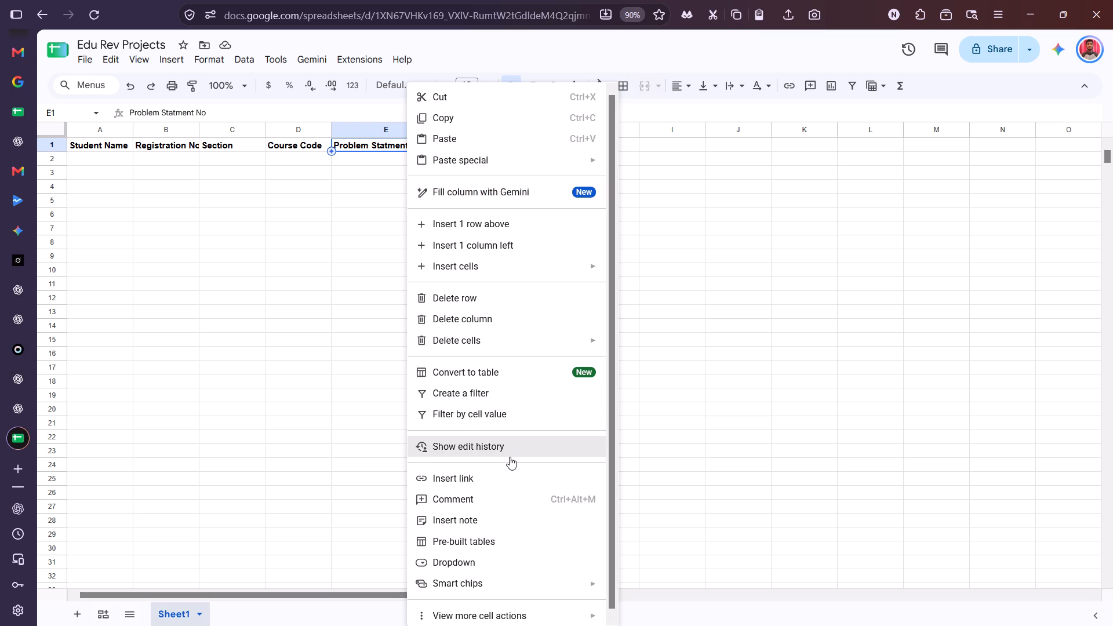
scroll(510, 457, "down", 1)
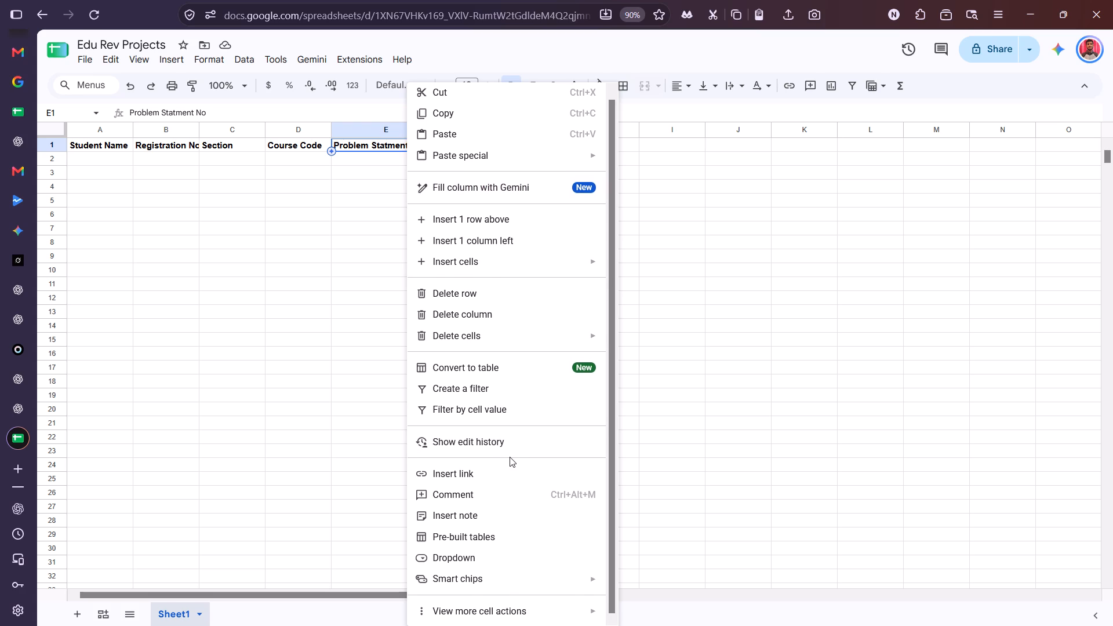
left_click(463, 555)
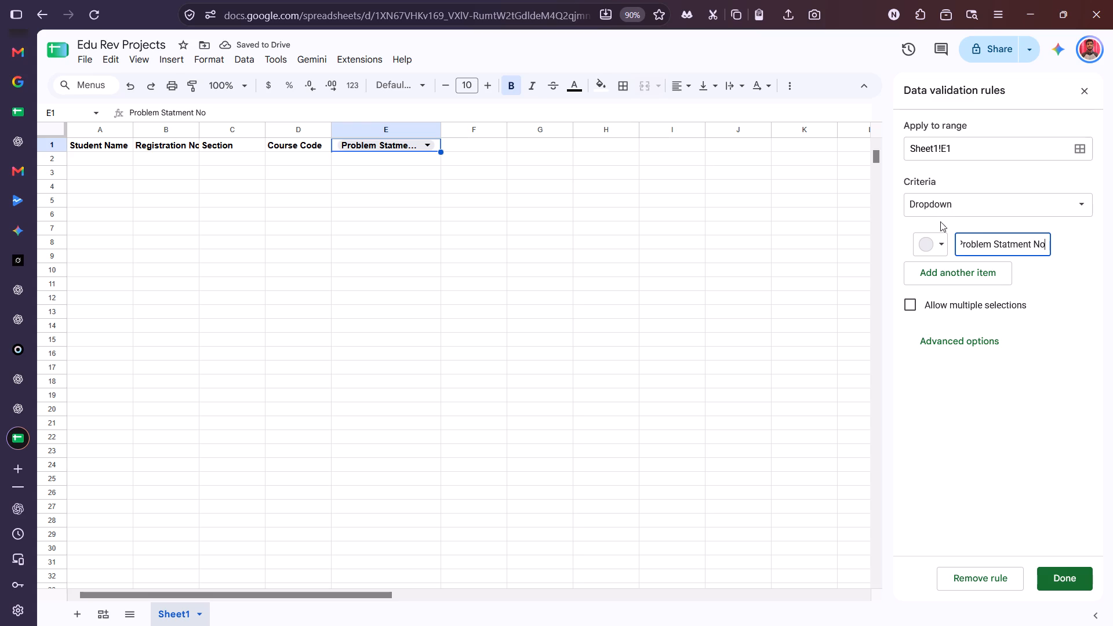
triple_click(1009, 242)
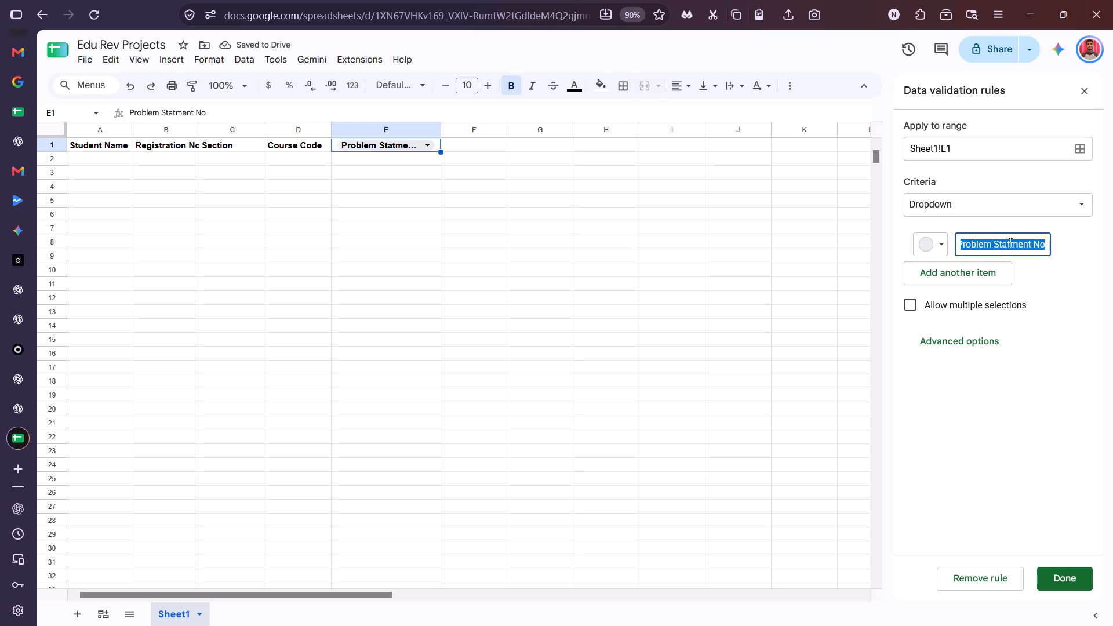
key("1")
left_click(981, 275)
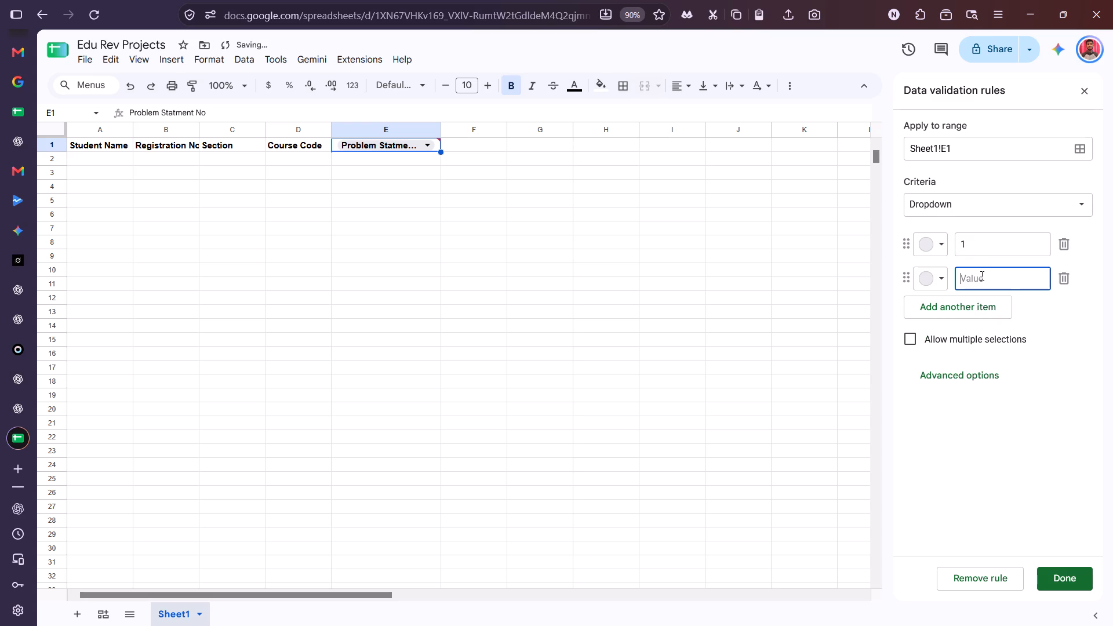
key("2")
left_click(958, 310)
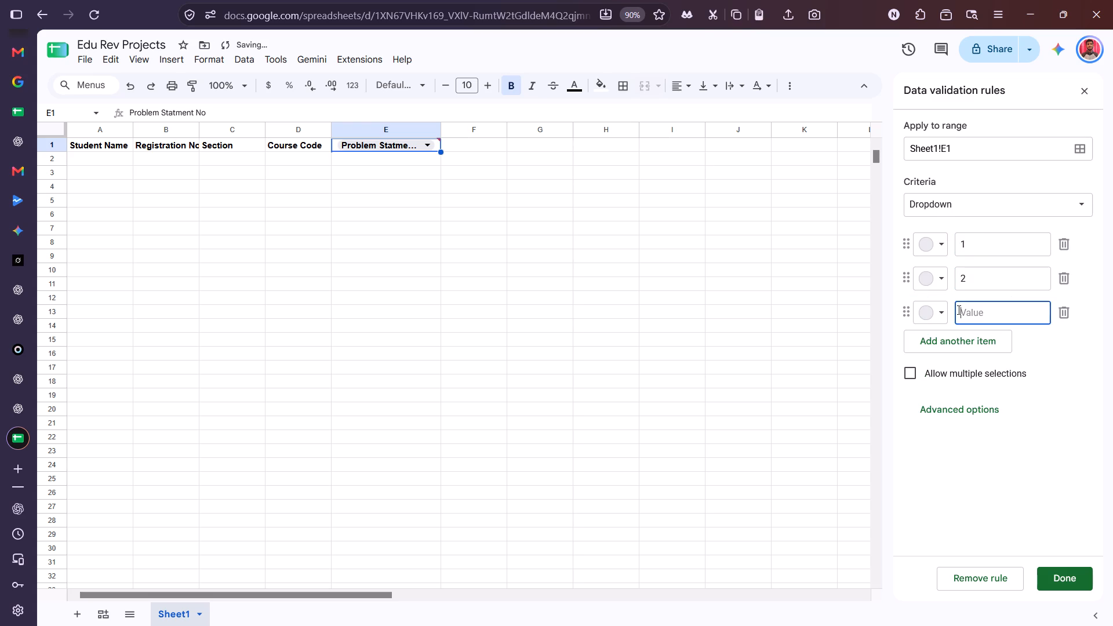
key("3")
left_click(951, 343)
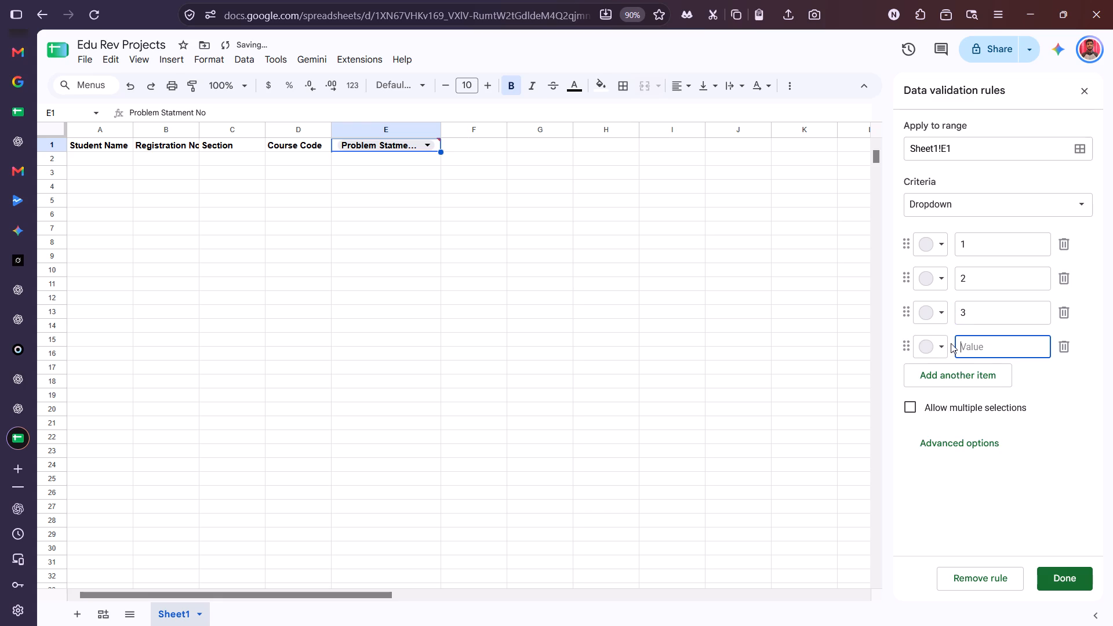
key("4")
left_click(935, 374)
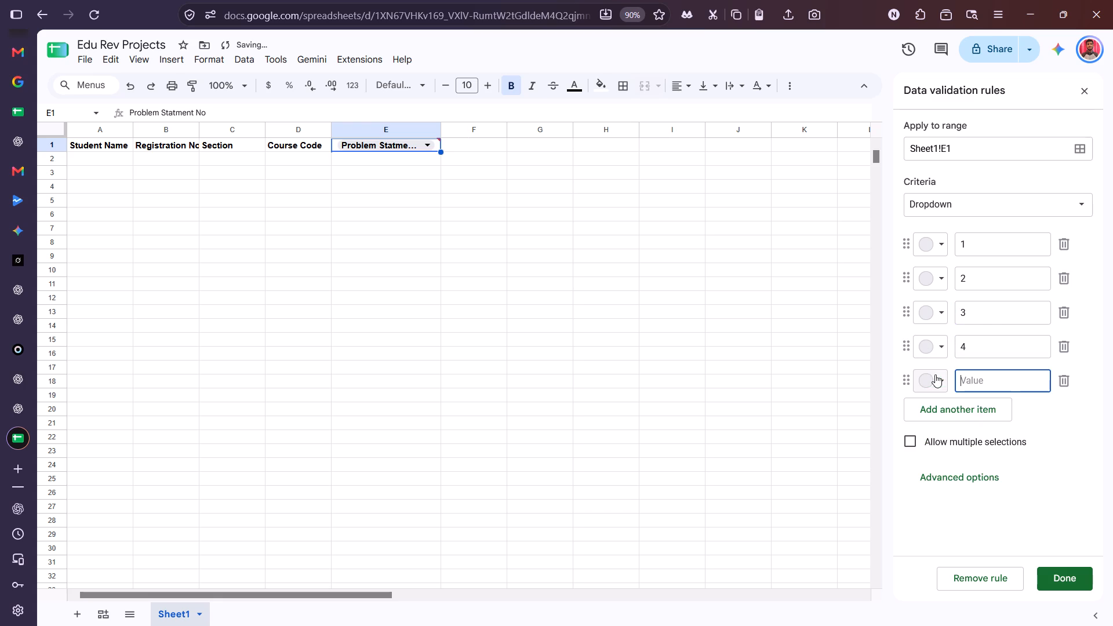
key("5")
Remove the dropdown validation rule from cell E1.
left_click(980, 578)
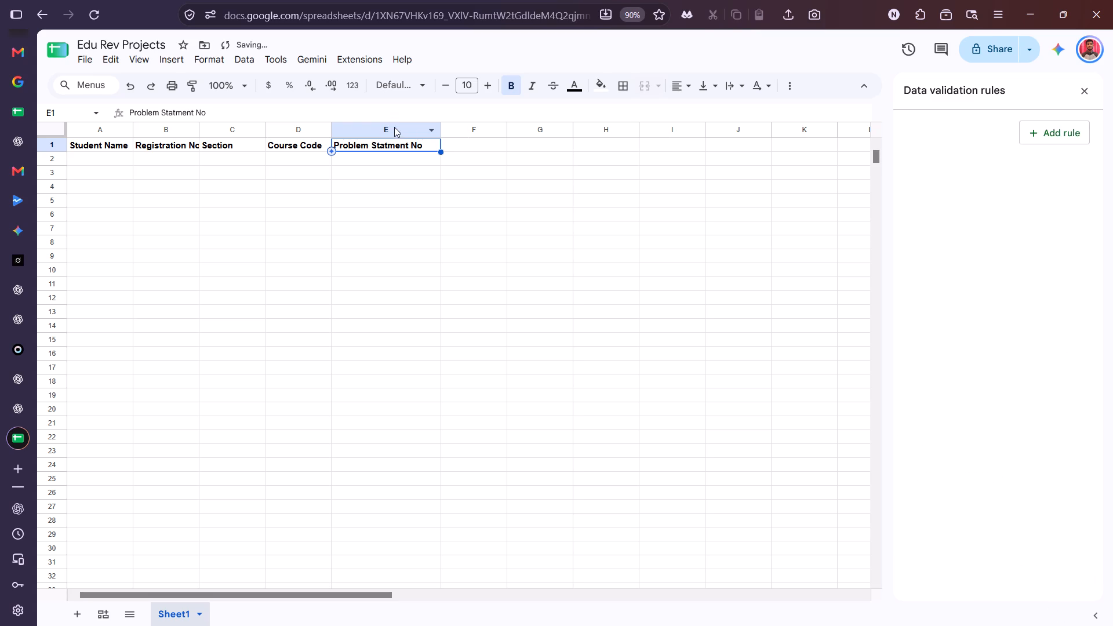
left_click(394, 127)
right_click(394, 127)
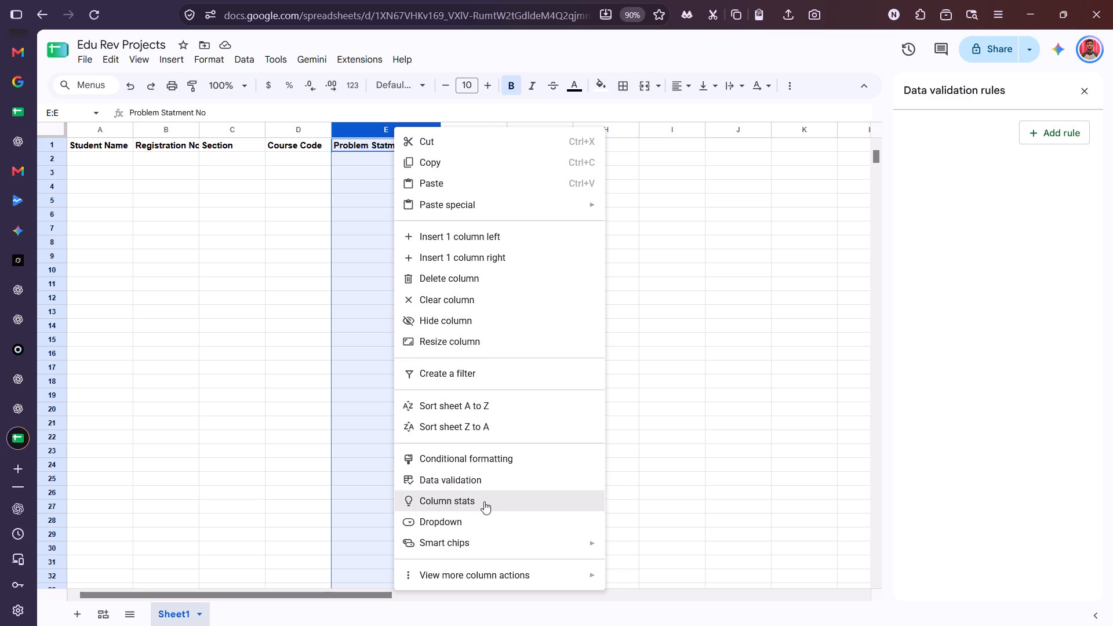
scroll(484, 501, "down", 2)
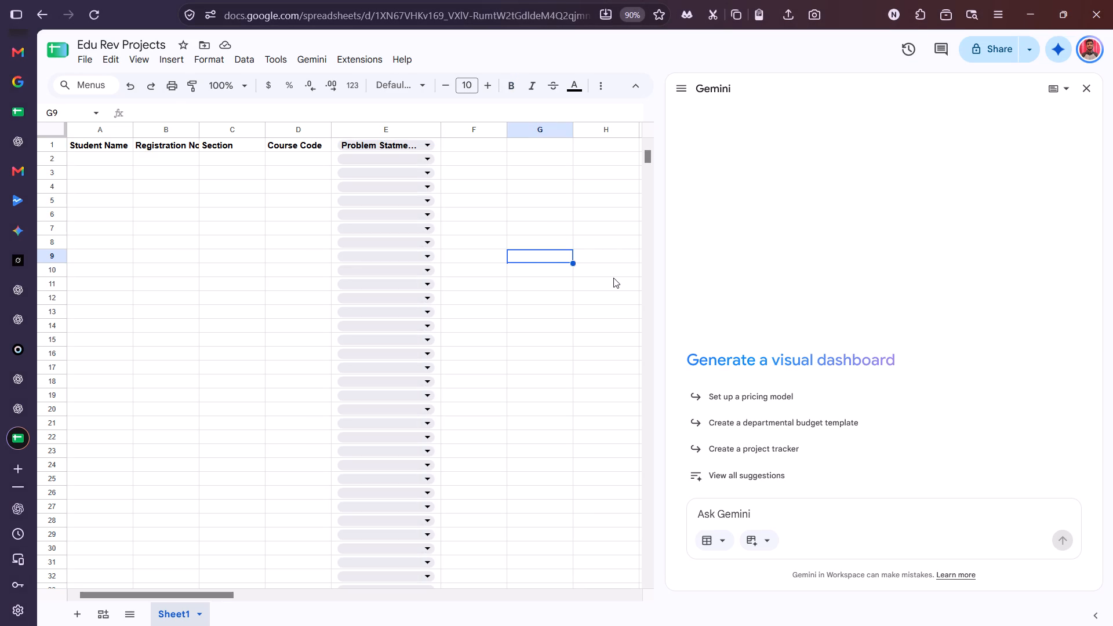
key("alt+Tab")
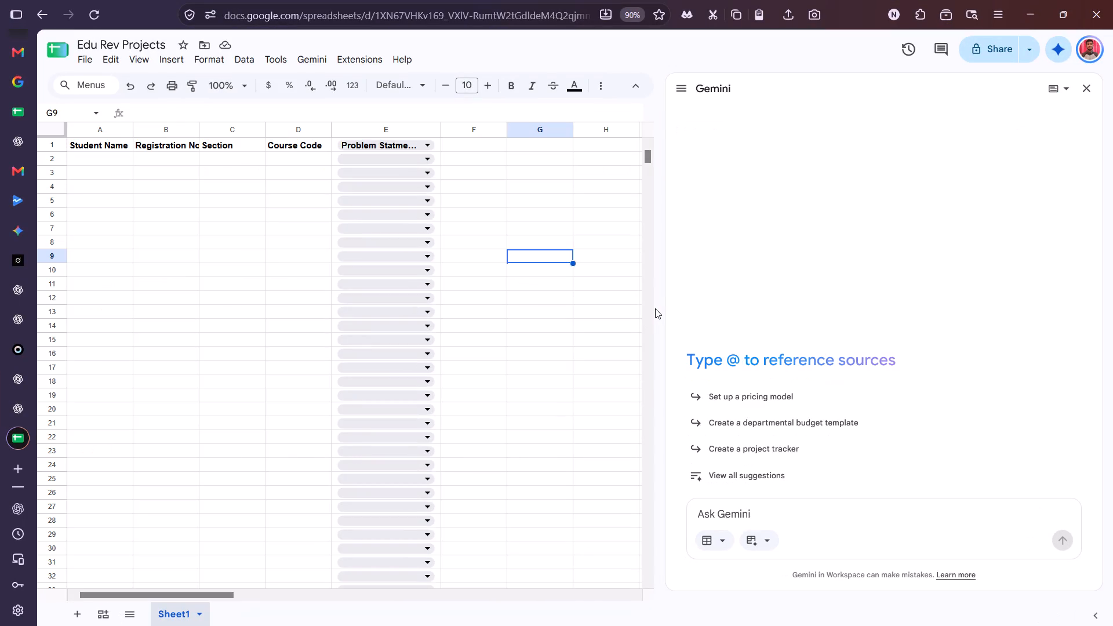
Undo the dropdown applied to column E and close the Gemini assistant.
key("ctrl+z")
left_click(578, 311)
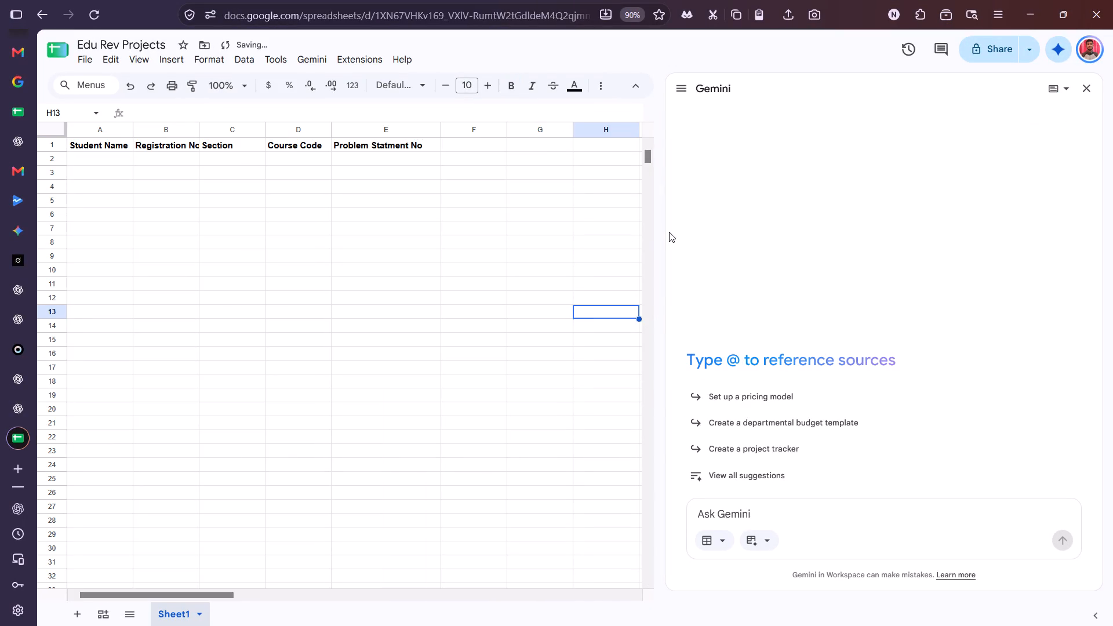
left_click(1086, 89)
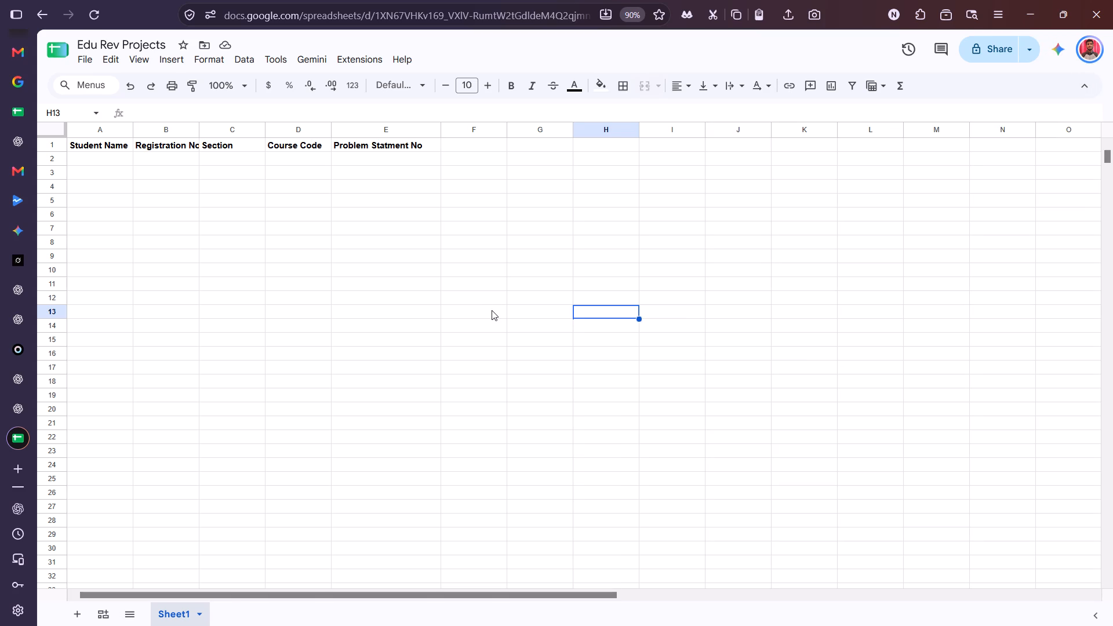
In File Explorer, search the Downloads folder for "edu re" and expand the results to locate the Edu REv Projects PDF.
left_click(492, 310)
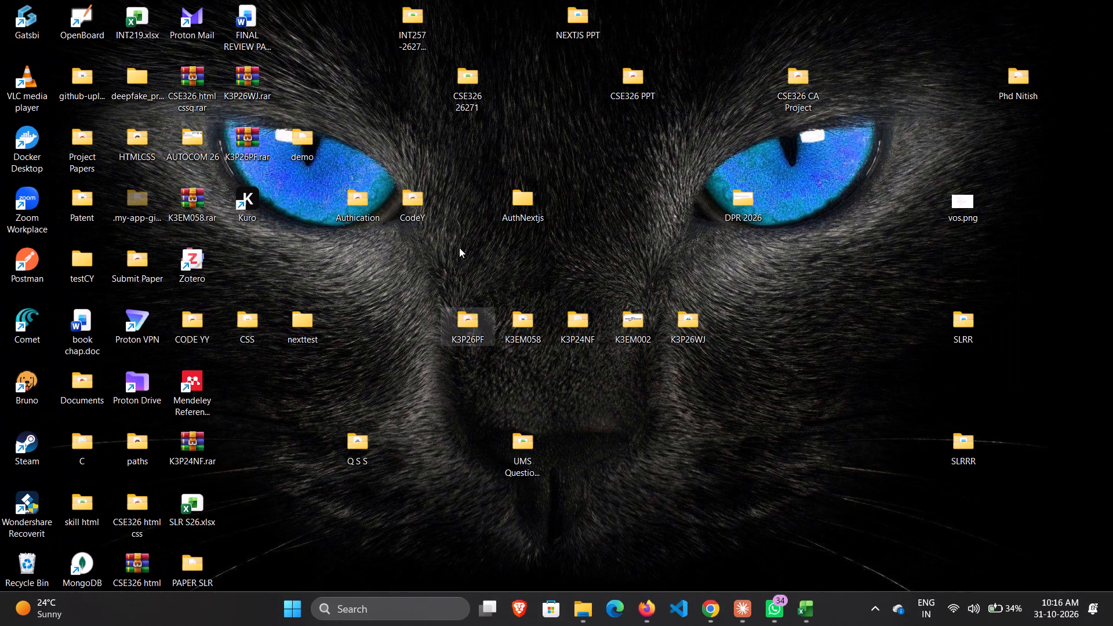
double_click(416, 15)
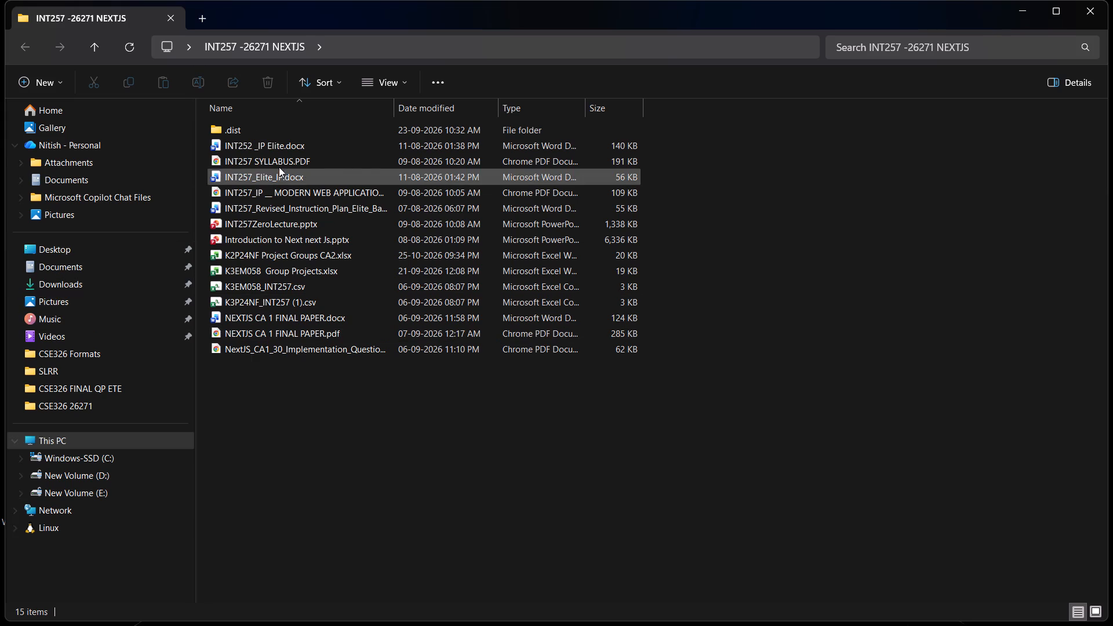
left_click(93, 286)
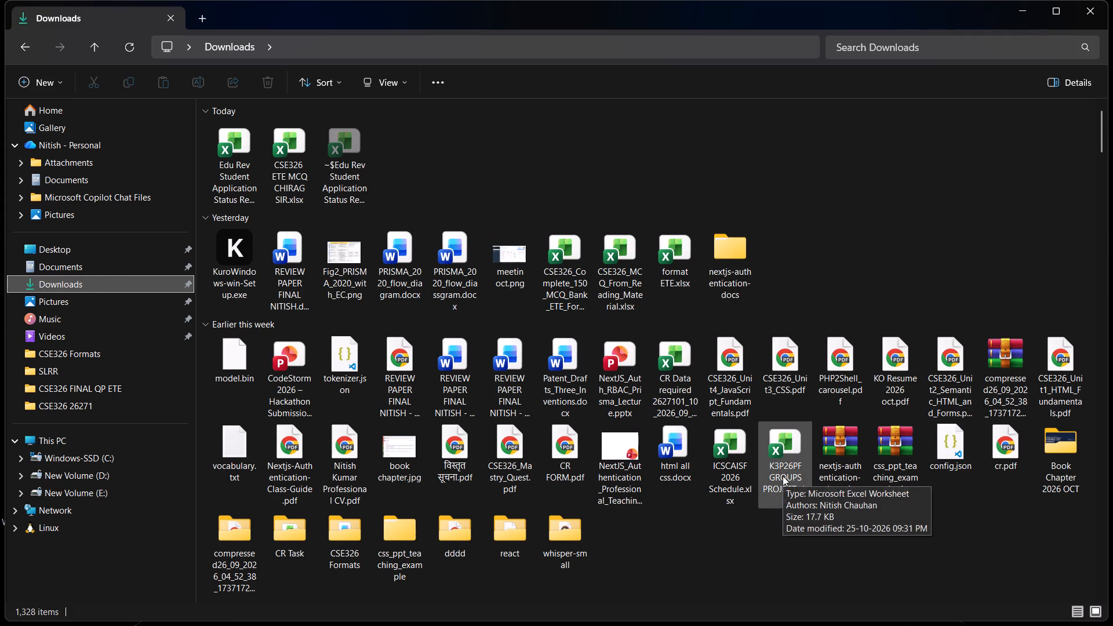
key("Tab")
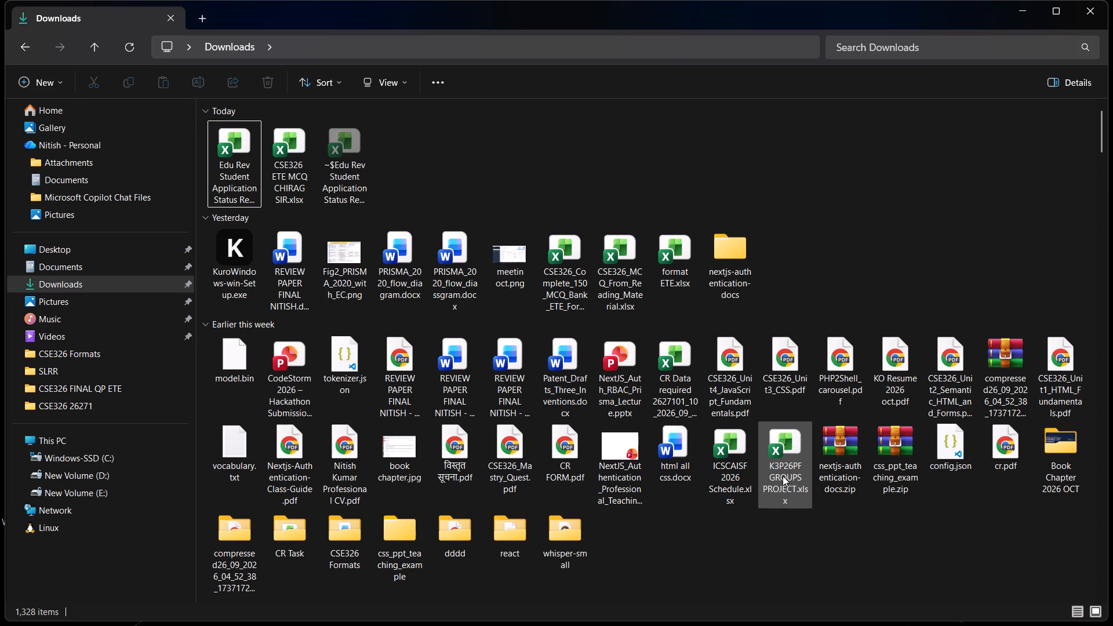
left_click(916, 49)
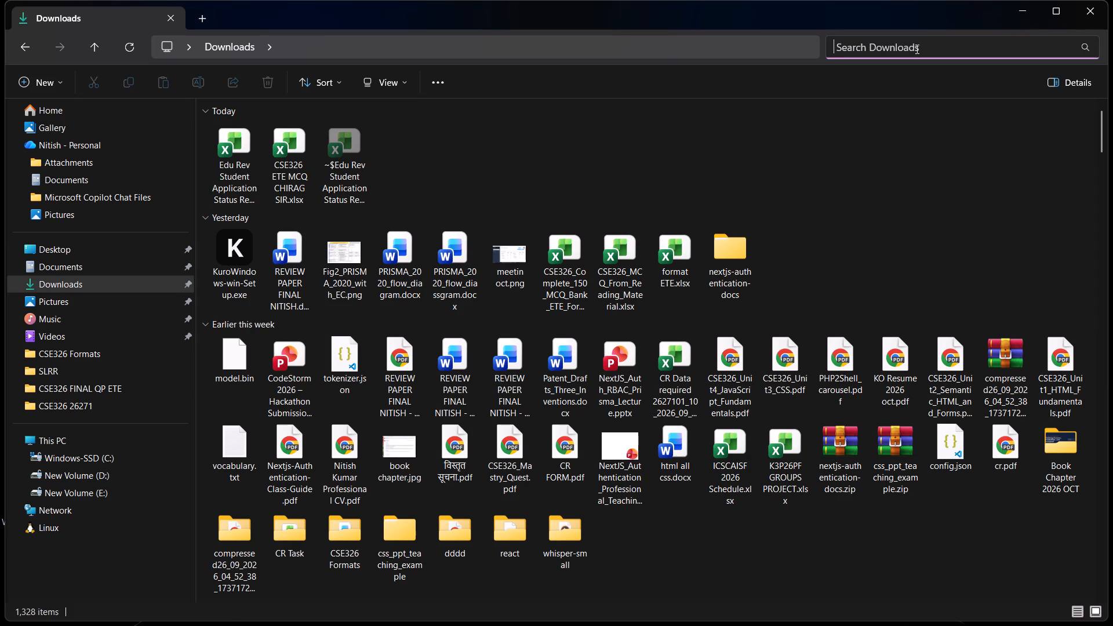
type("edu re")
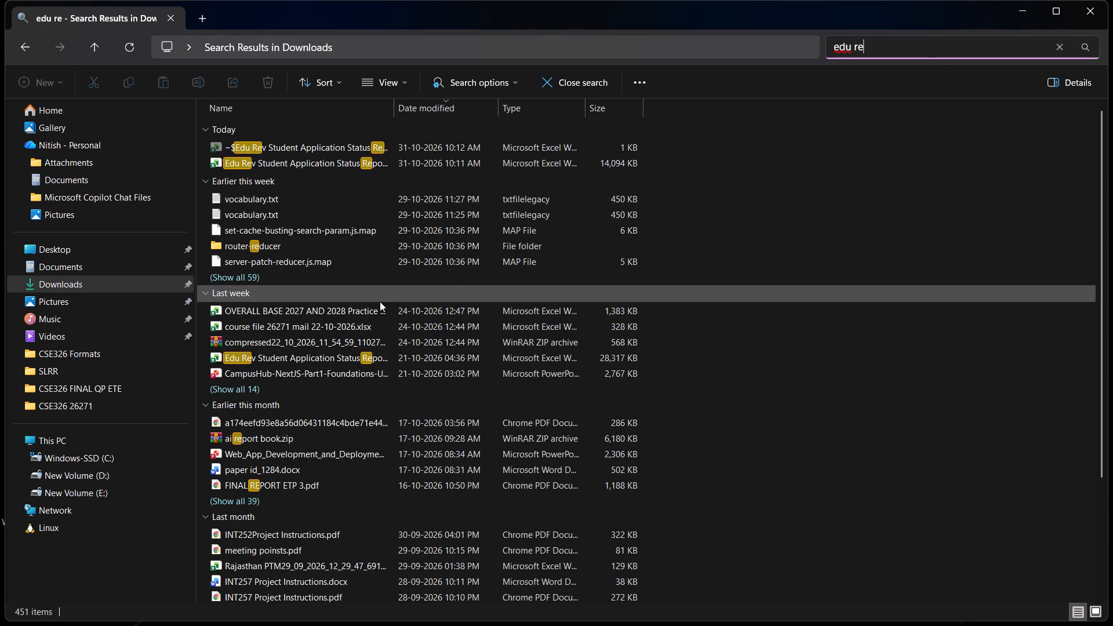
left_click(246, 501)
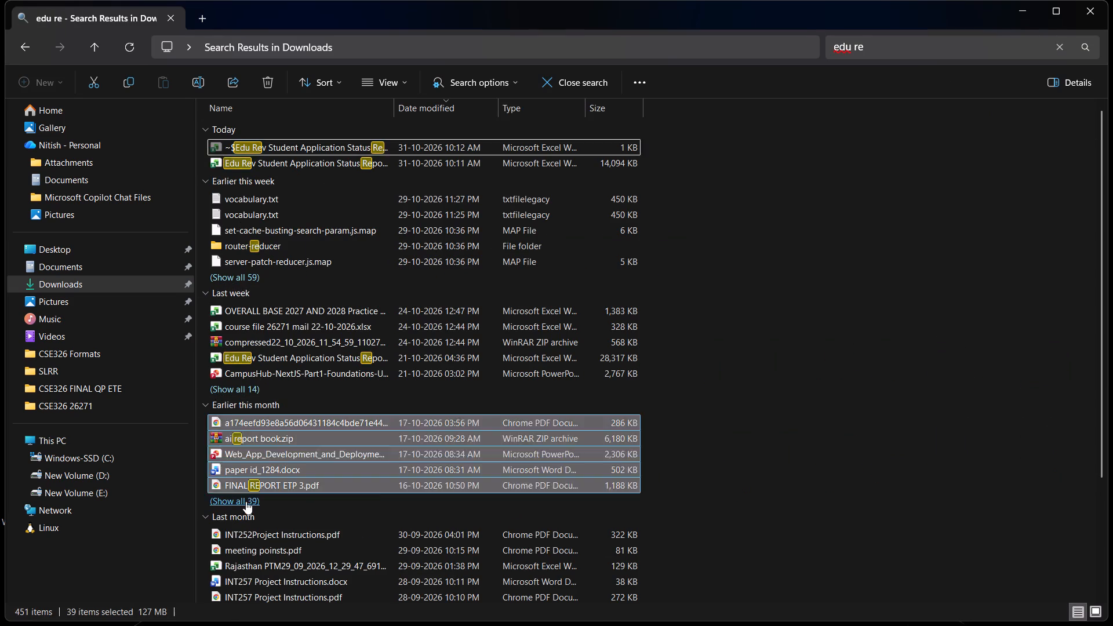
scroll(342, 493, "down", 6)
scroll(283, 533, "down", 3)
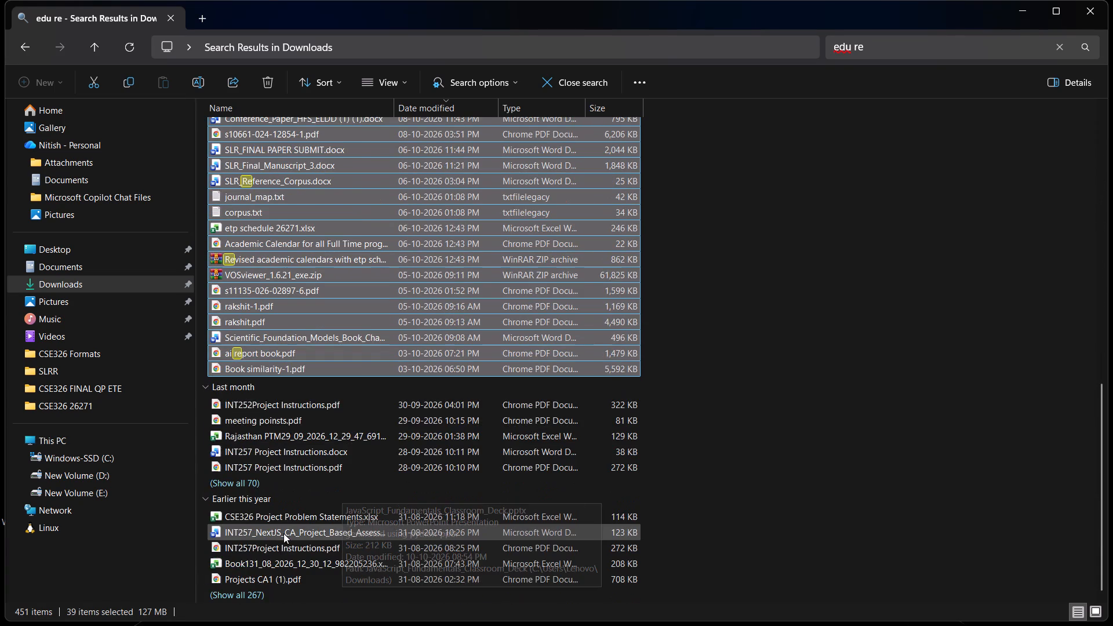
left_click(241, 594)
scroll(351, 464, "down", 4)
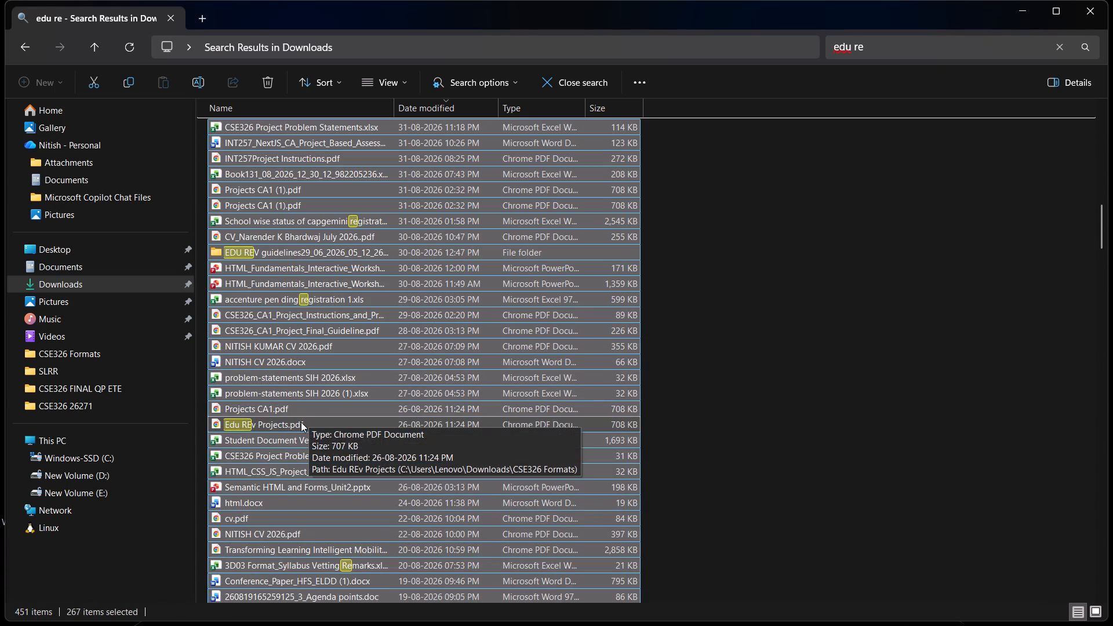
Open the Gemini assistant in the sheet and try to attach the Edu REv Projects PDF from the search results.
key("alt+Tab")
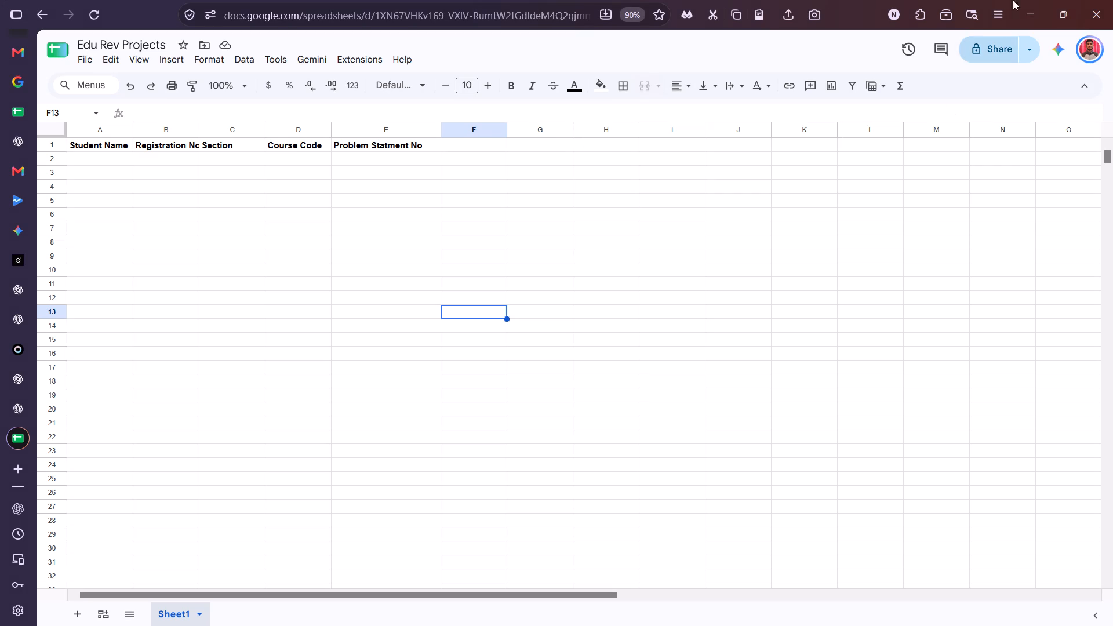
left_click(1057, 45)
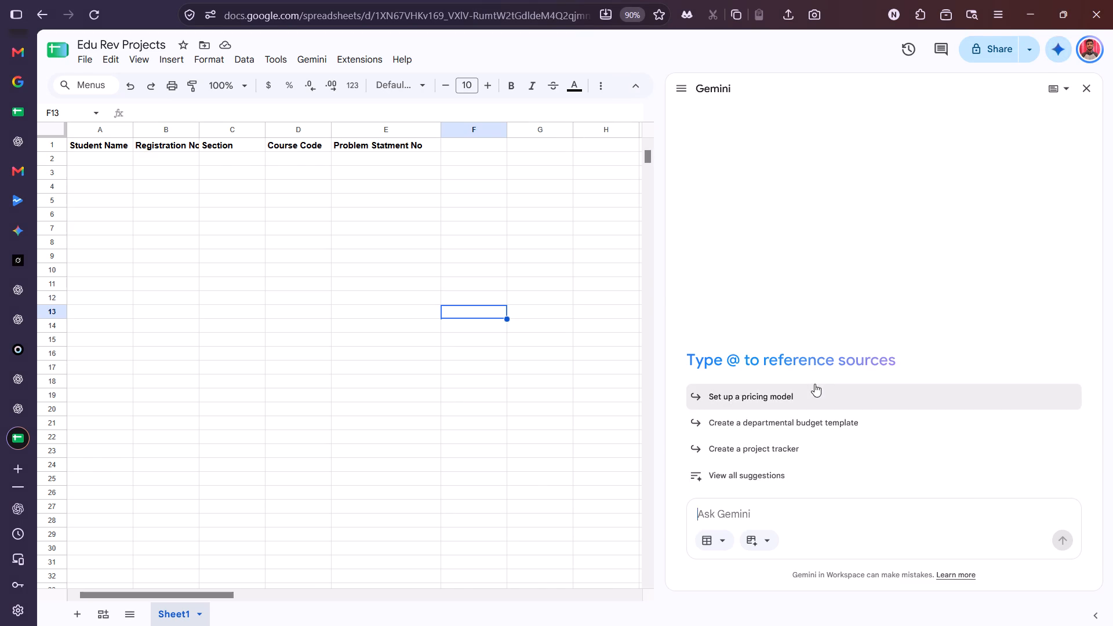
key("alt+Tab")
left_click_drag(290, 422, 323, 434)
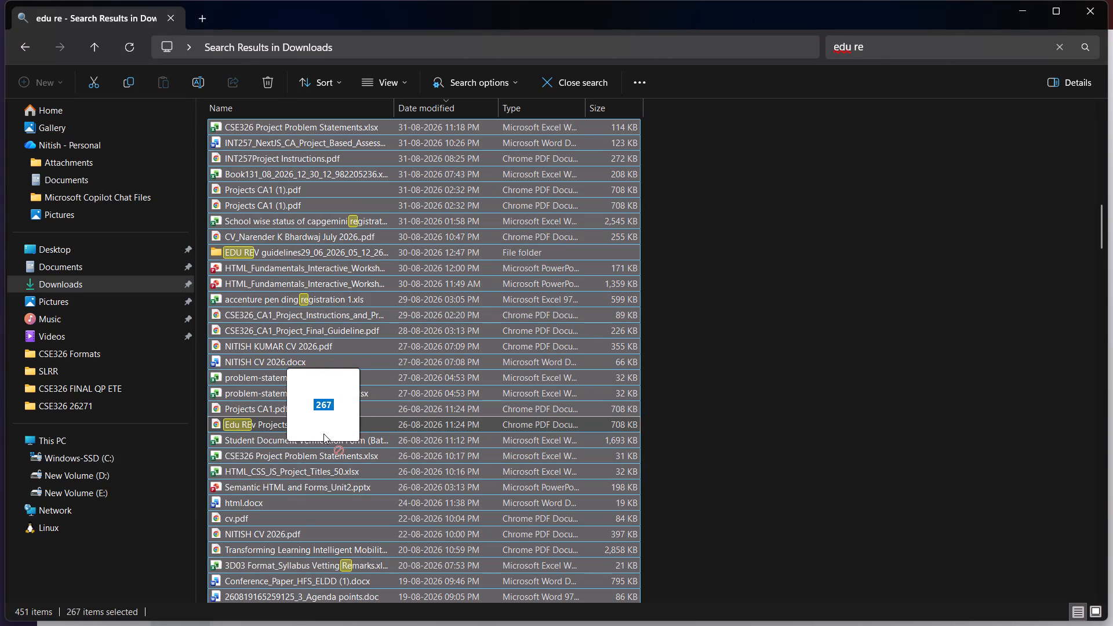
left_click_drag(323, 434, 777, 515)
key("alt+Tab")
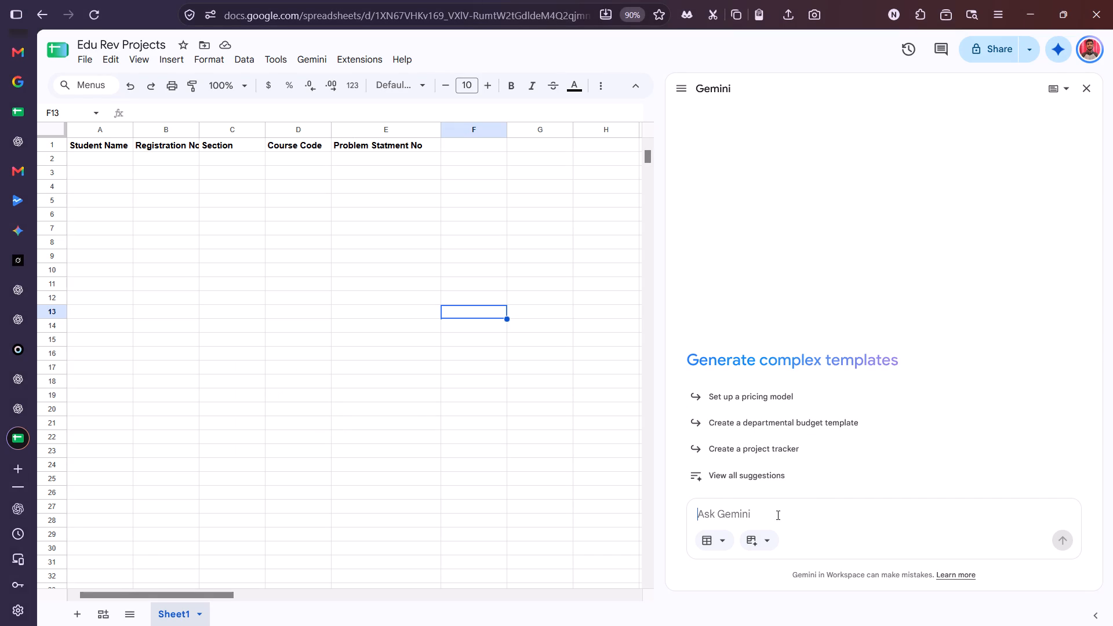
Open Edu REv Projects.pdf from the search results in Chrome and go to the P01 to P20 project list on page 2.
key("alt+Tab")
double_click(246, 429)
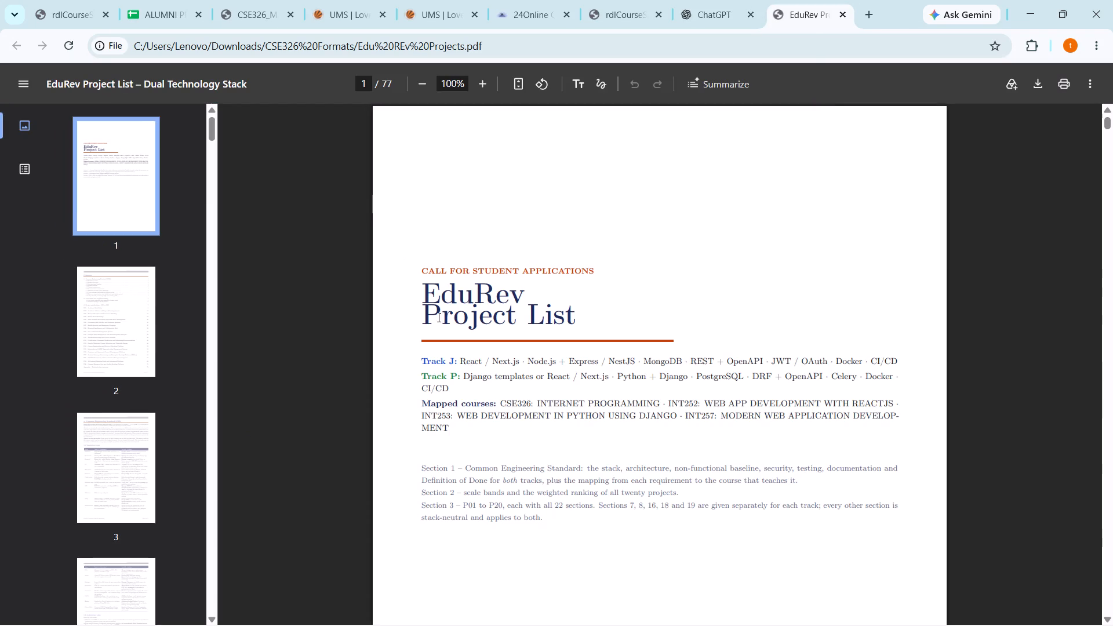
left_click(118, 315)
scroll(510, 392, "down", 2)
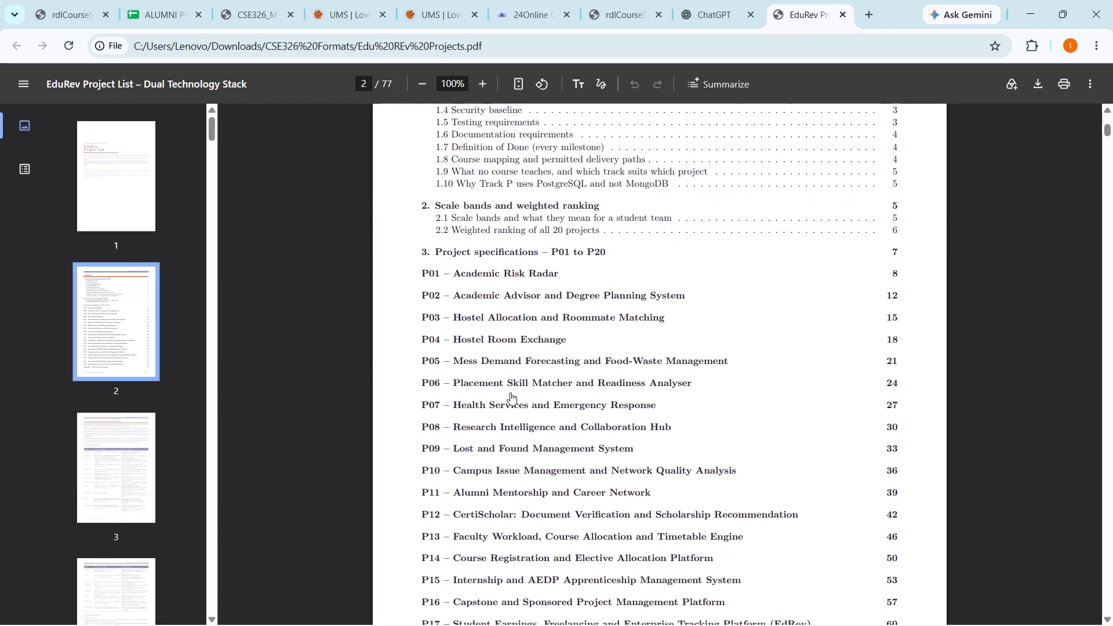
scroll(510, 392, "down", 2)
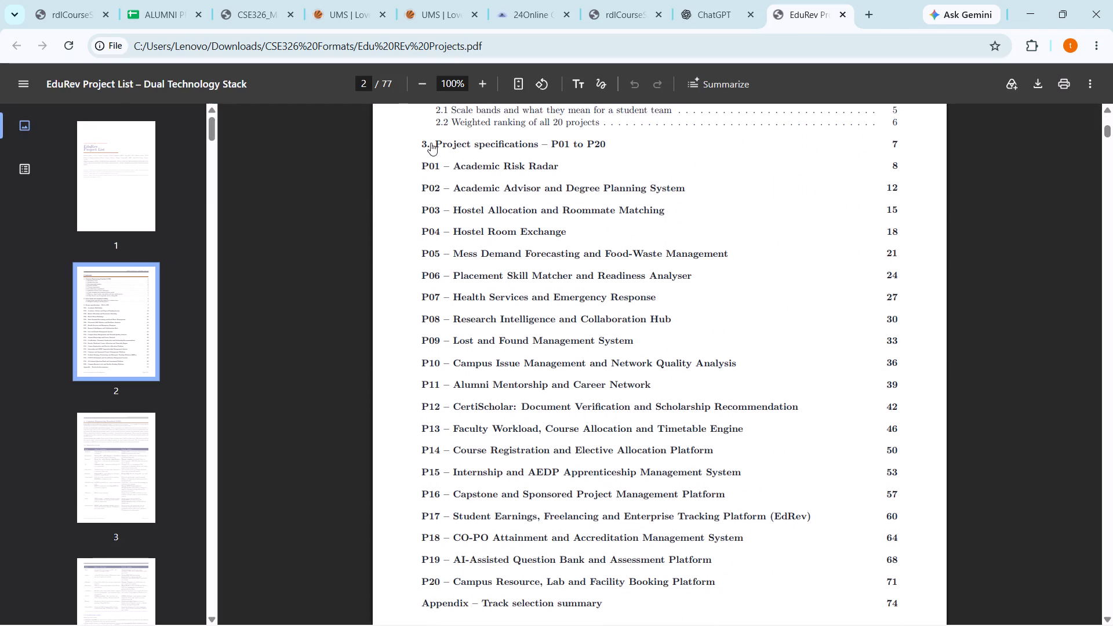
Capture the P01 to P20 project list, including the Appendix line, as text from the PDF page using the screen text extractor.
left_click_drag(414, 156, 520, 405)
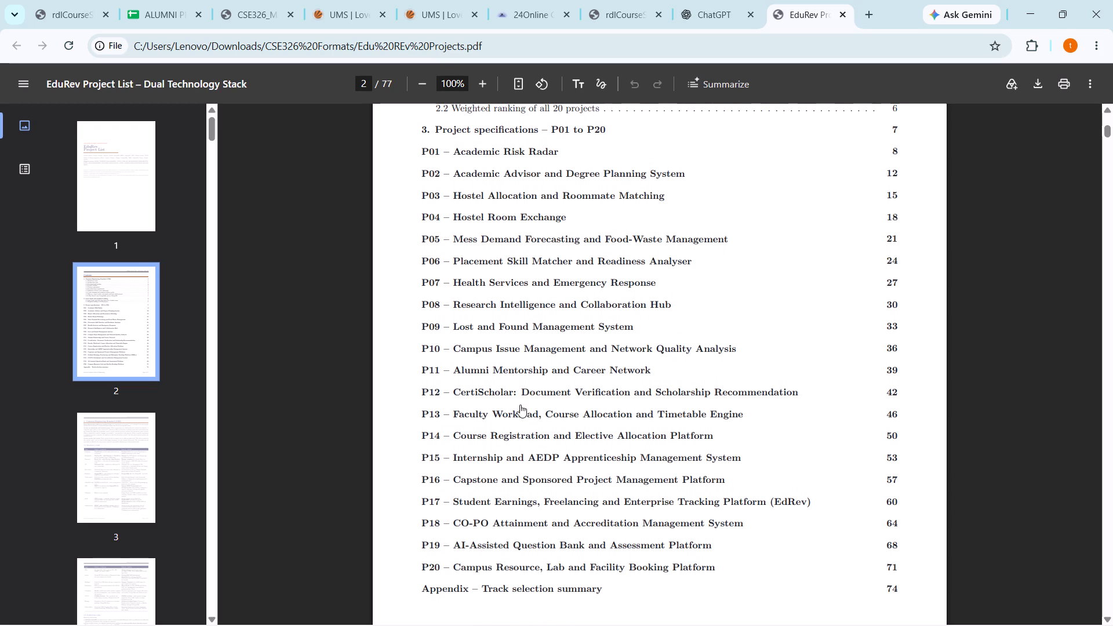
key("shift+super+t")
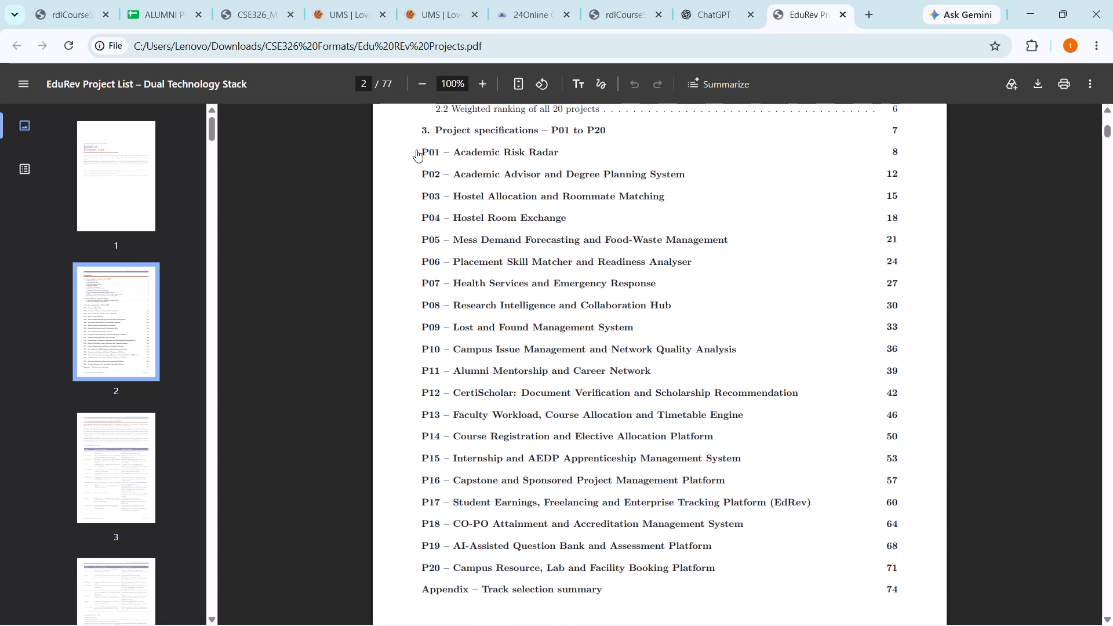
key("shift+super+t")
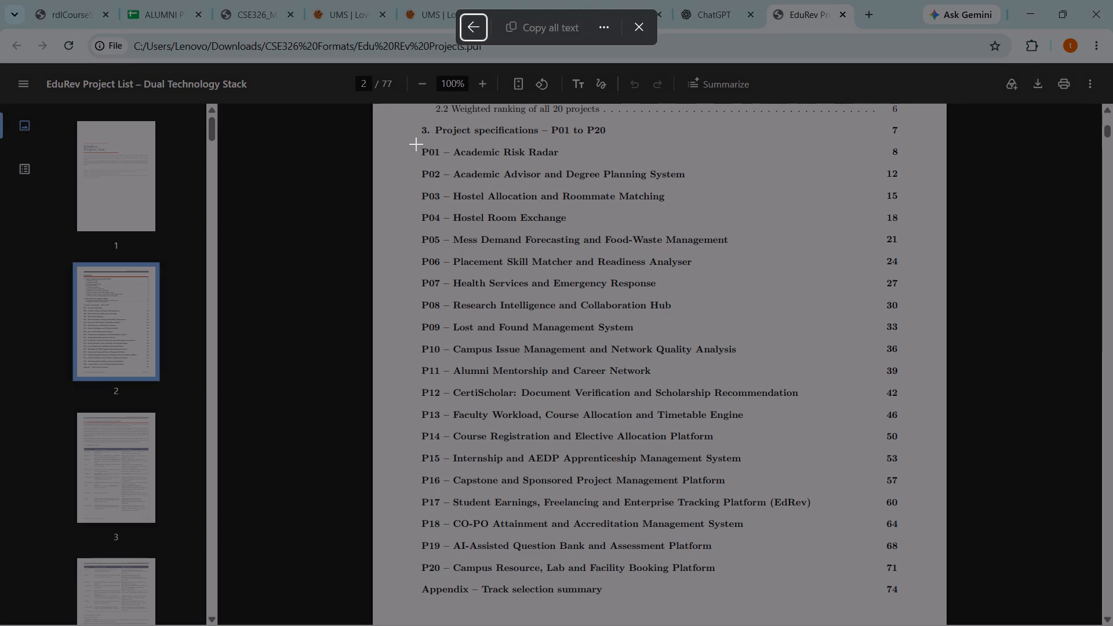
left_click_drag(392, 141, 813, 574, "shift")
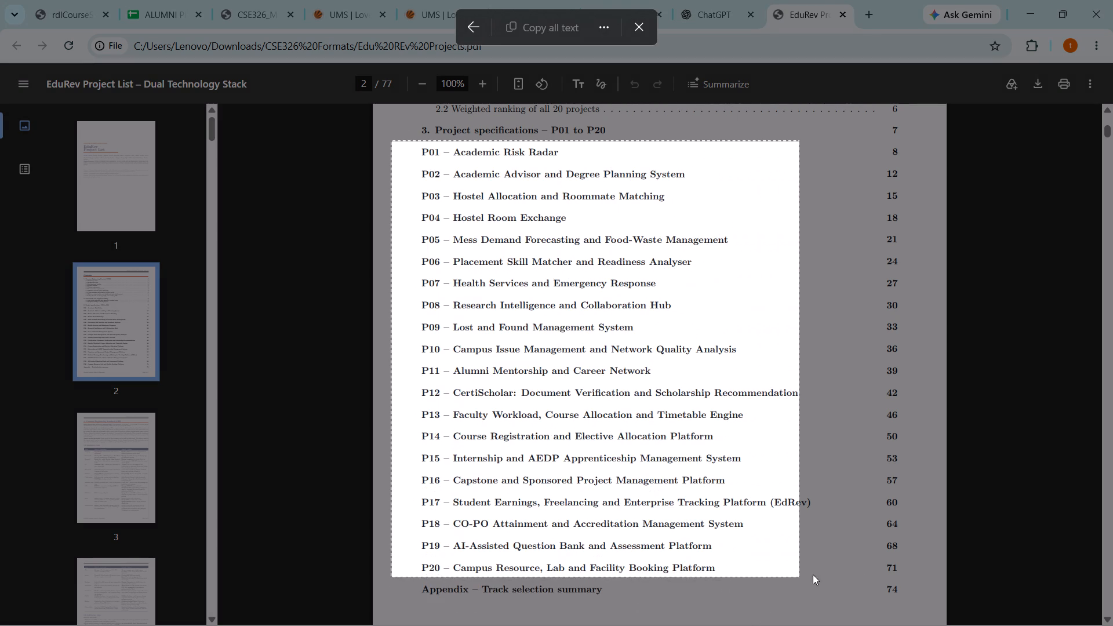
left_click_drag(813, 574, 863, 584, "shift")
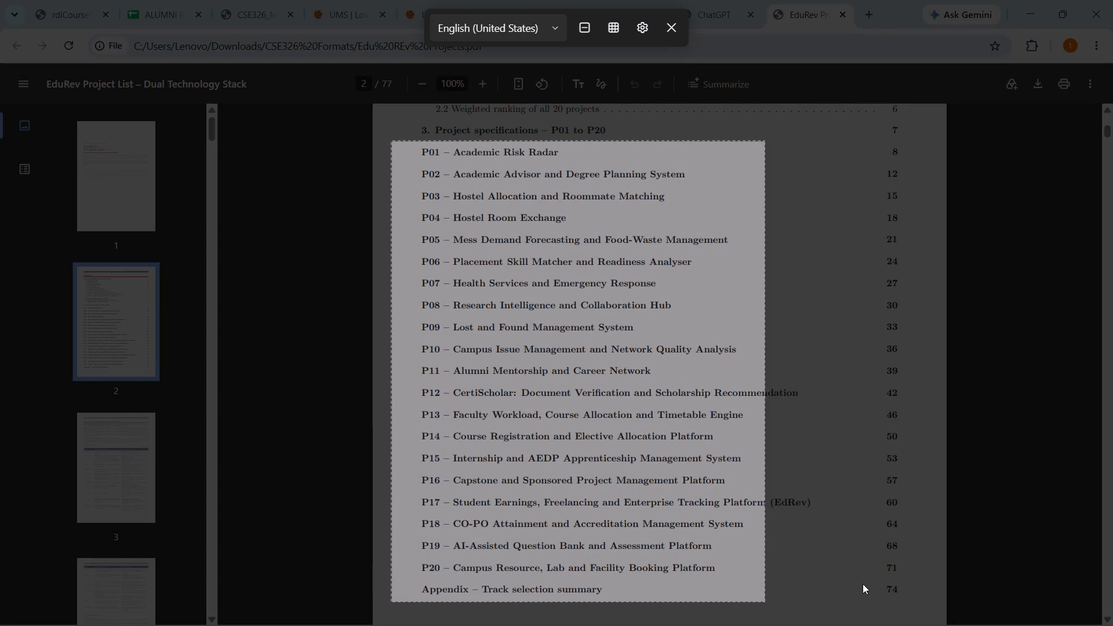
left_click_drag(863, 584, 861, 584, "shift")
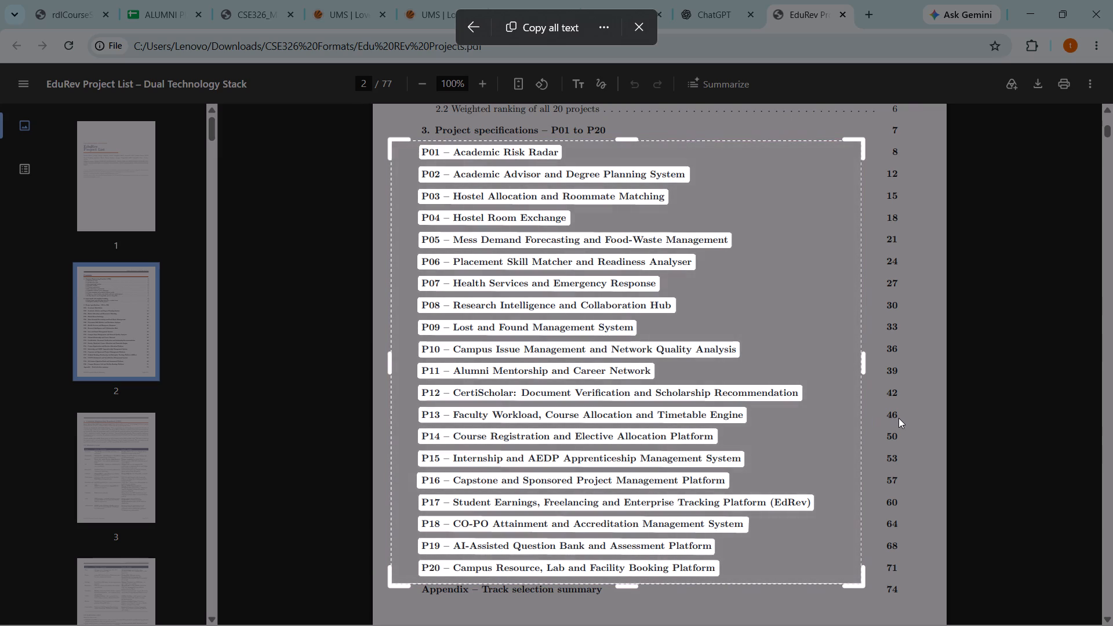
key("alt+shift+Tab")
key("alt+shift+Tab")
key("alt+shift+Tab")
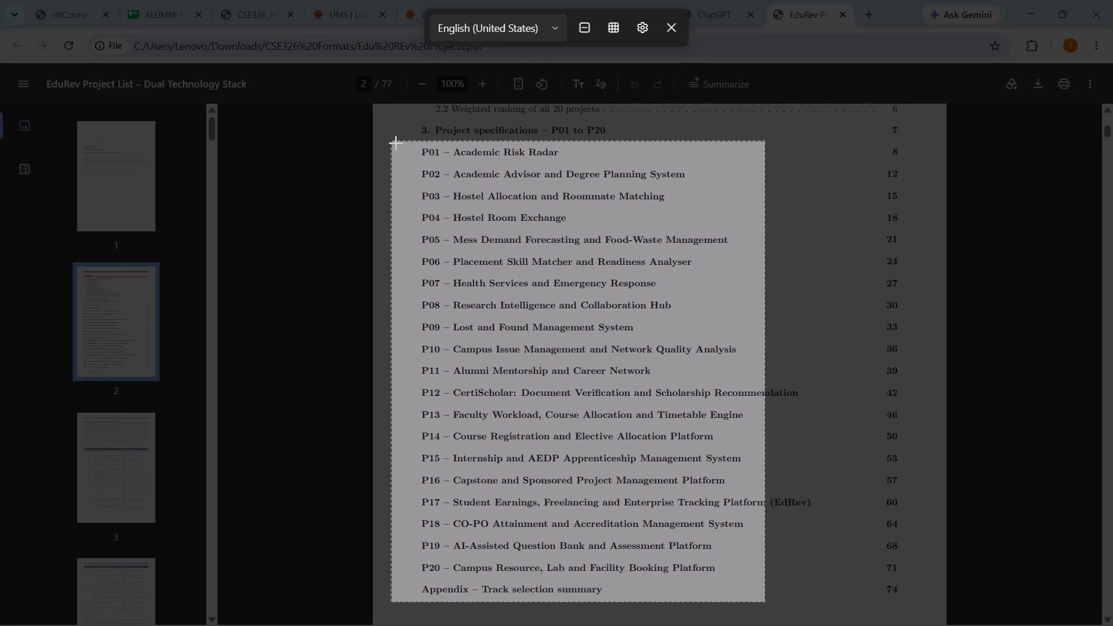
left_click_drag(391, 141, 814, 607, "shift")
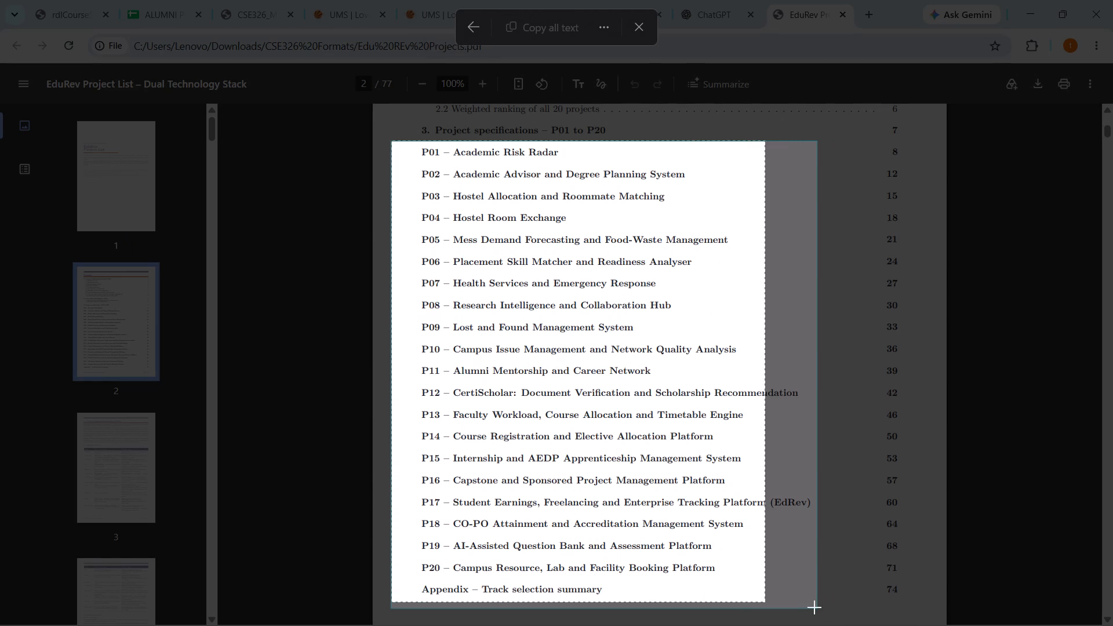
left_click_drag(814, 607, 826, 607, "shift")
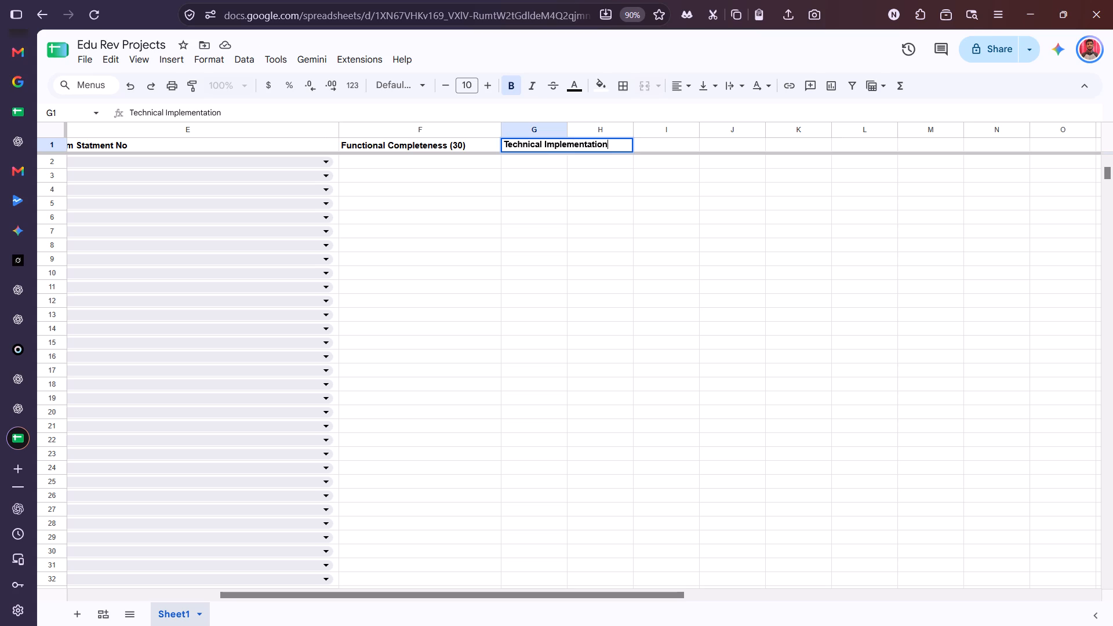
type("()")
key("Left")
type("10")
left_click(623, 190)
Widen column G to fit the Technical Implementation header.
left_click_drag(564, 129, 664, 135)
Change the marks in the Technical Implementation header in cell G1 to 20.
double_click(616, 143)
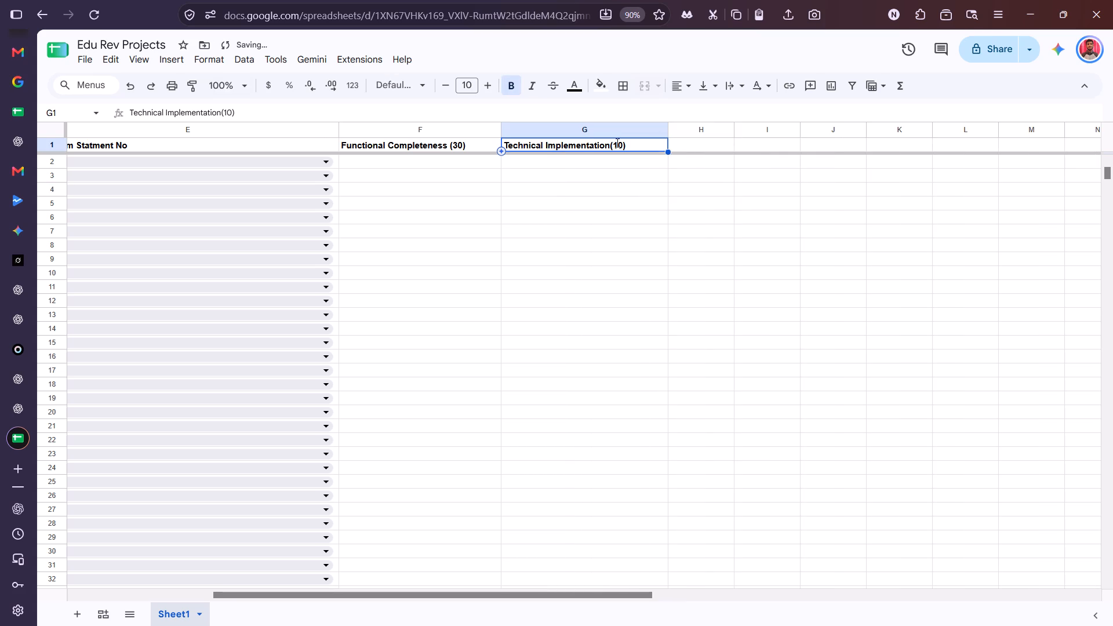
left_click(616, 143)
key("BackSpace")
key("2")
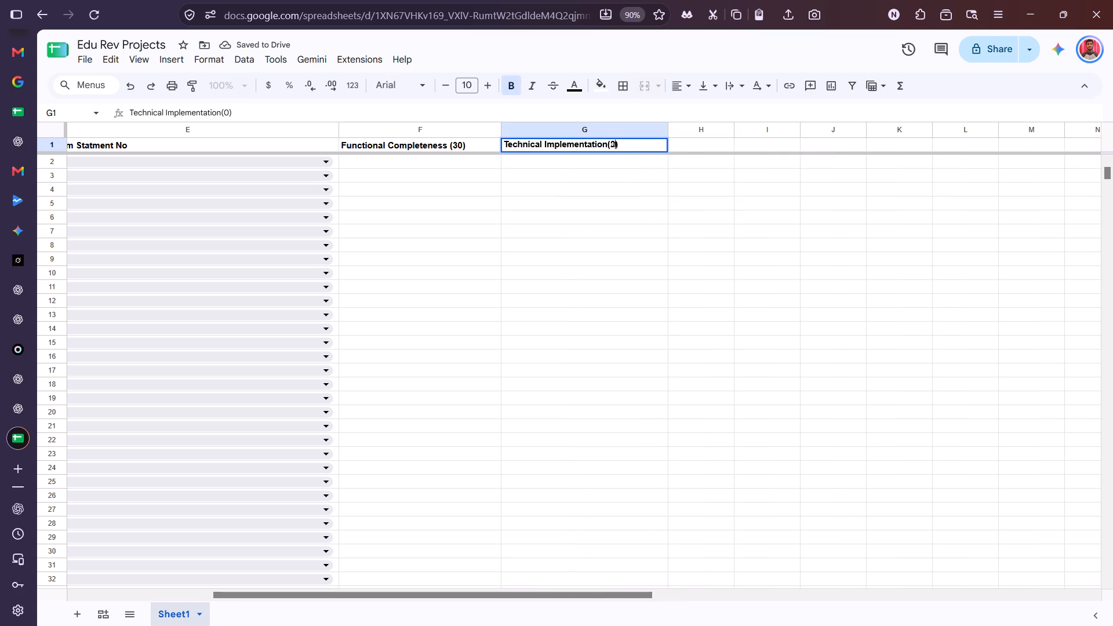
left_click(656, 221)
Enter the header "UI/UX (20)" in cell H1.
double_click(687, 139)
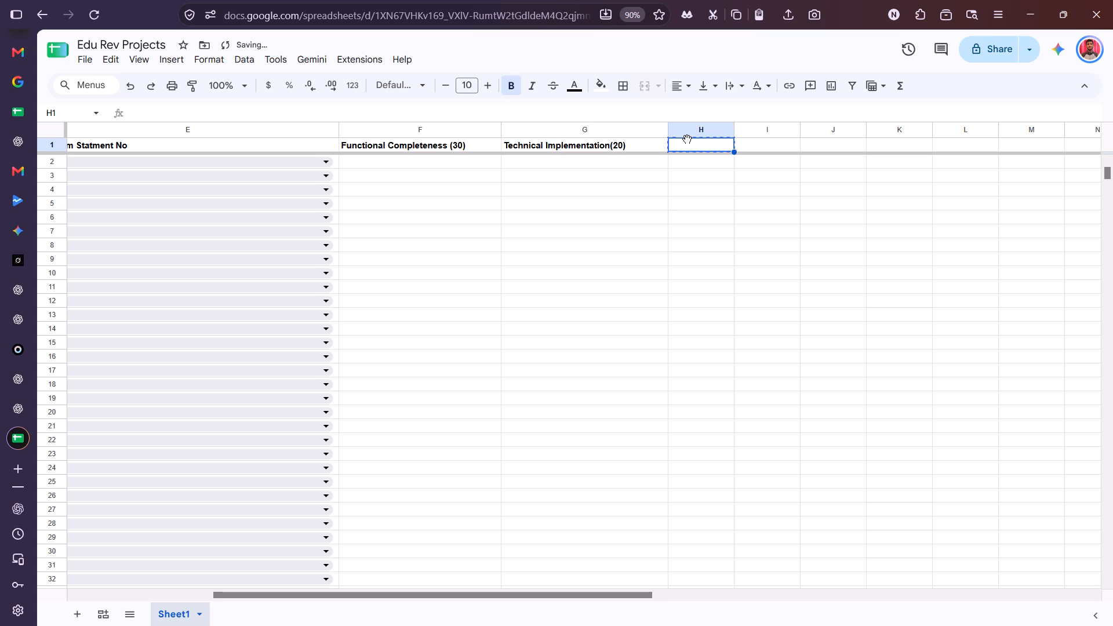
double_click(687, 141)
type("Design")
key("space")
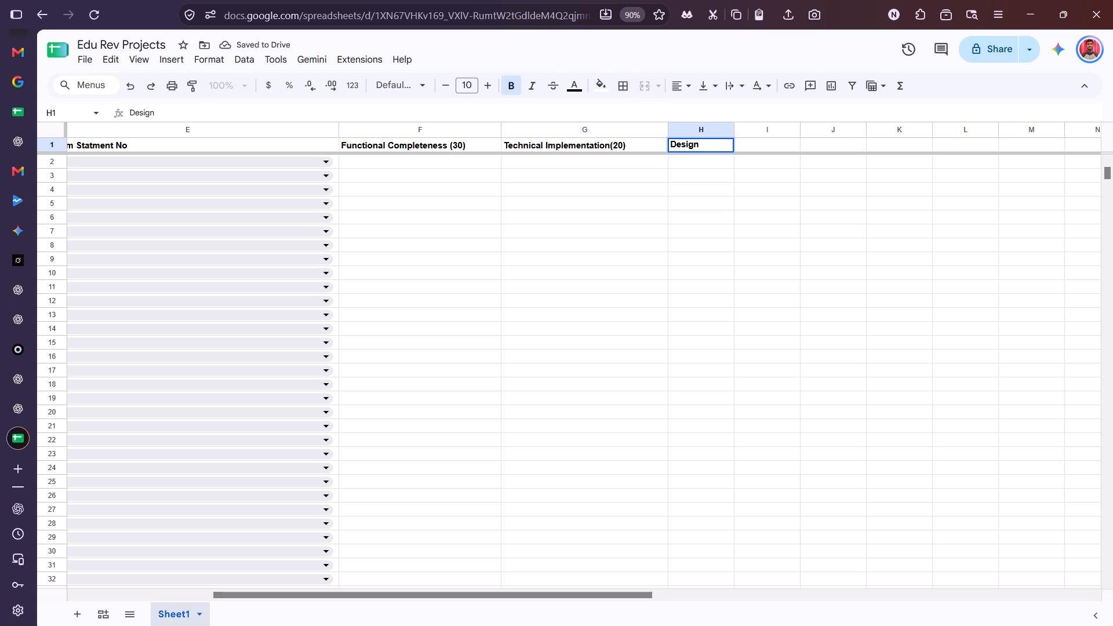
key("BackSpace")
key("BackSpace")
key("BackSpace")
key("BackSpace")
key("BackSpace")
key("BackSpace")
key("BackSpace")
type("UI")
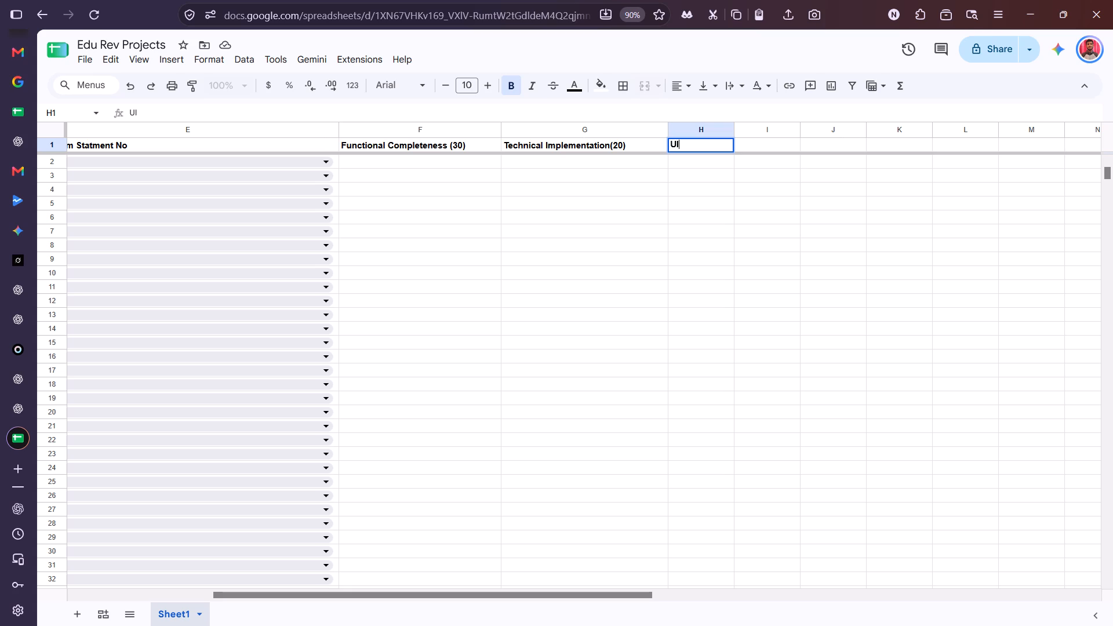
type("/UX")
key("space")
type("(20")
key("shift+parenright")
left_click(679, 254)
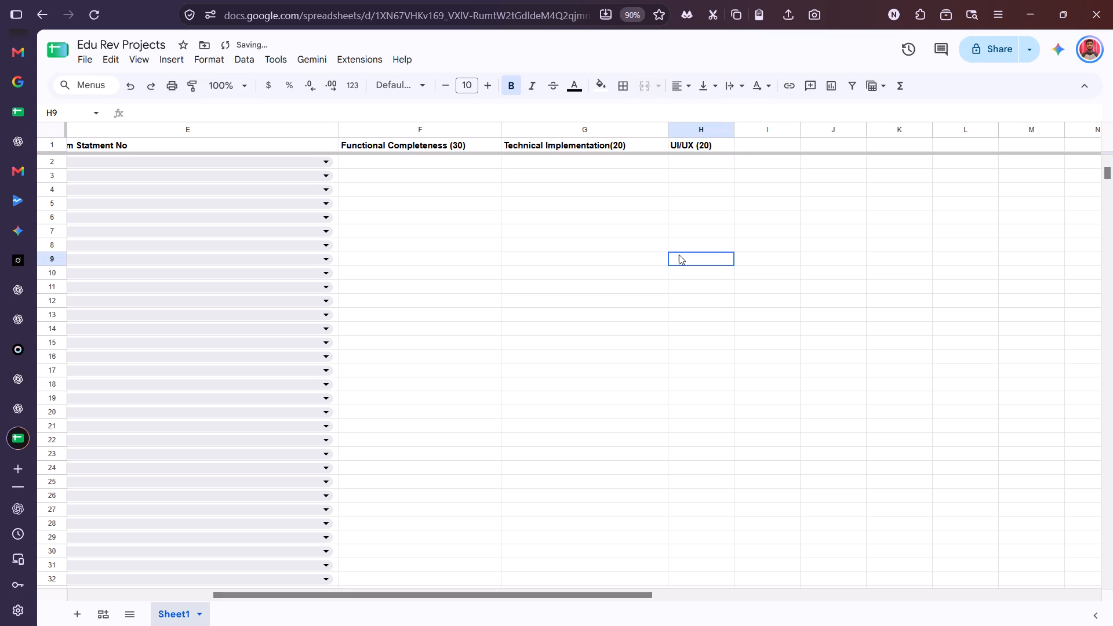
Enter the header "Testing , Deployment & Demonstration" in cell I1.
double_click(752, 143)
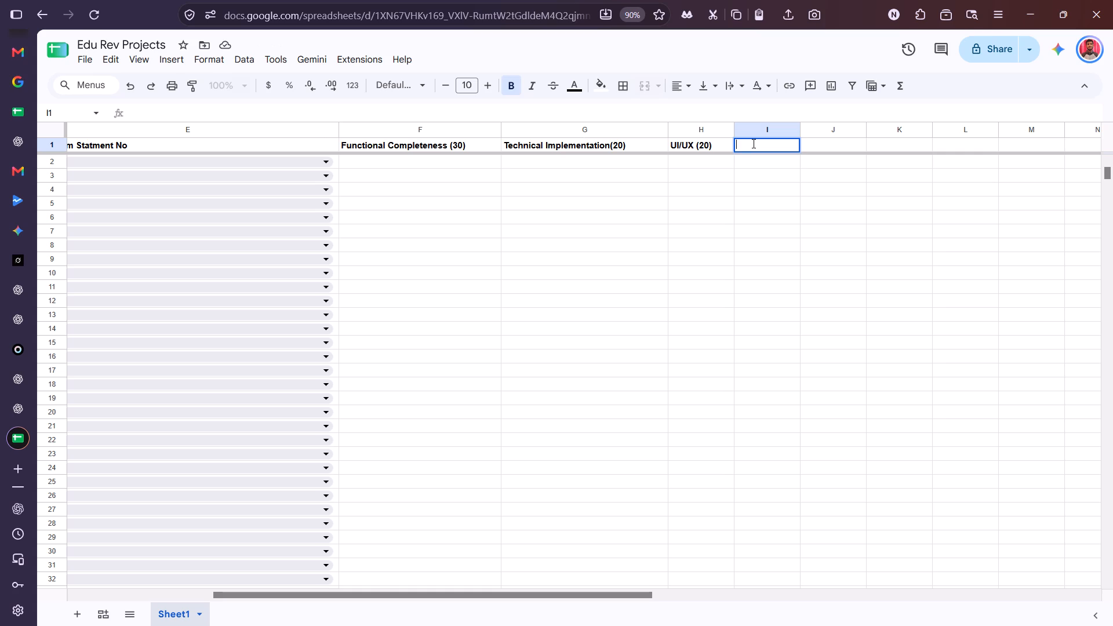
type("Testing , Deployment")
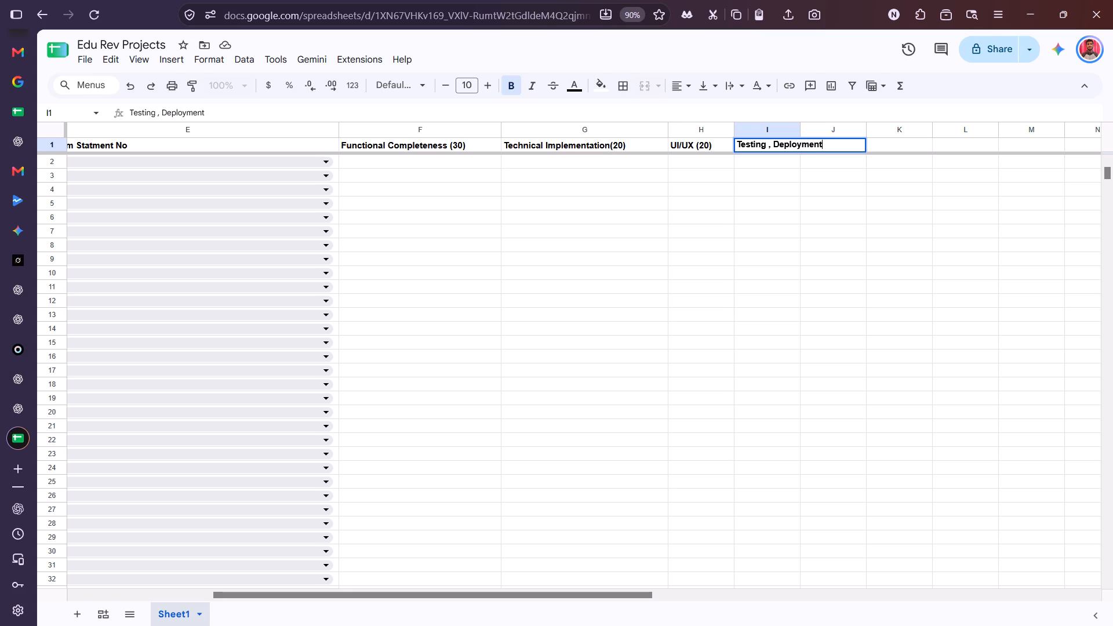
key("space")
type("& De")
type("mon")
key("BackSpace")
type("nstration")
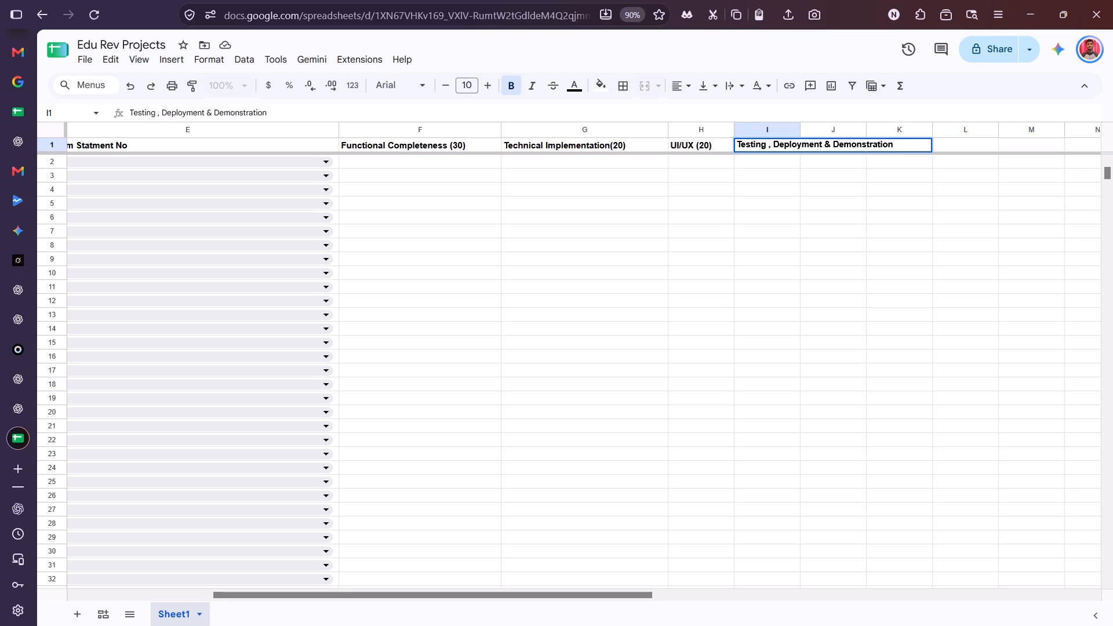
left_click(778, 288)
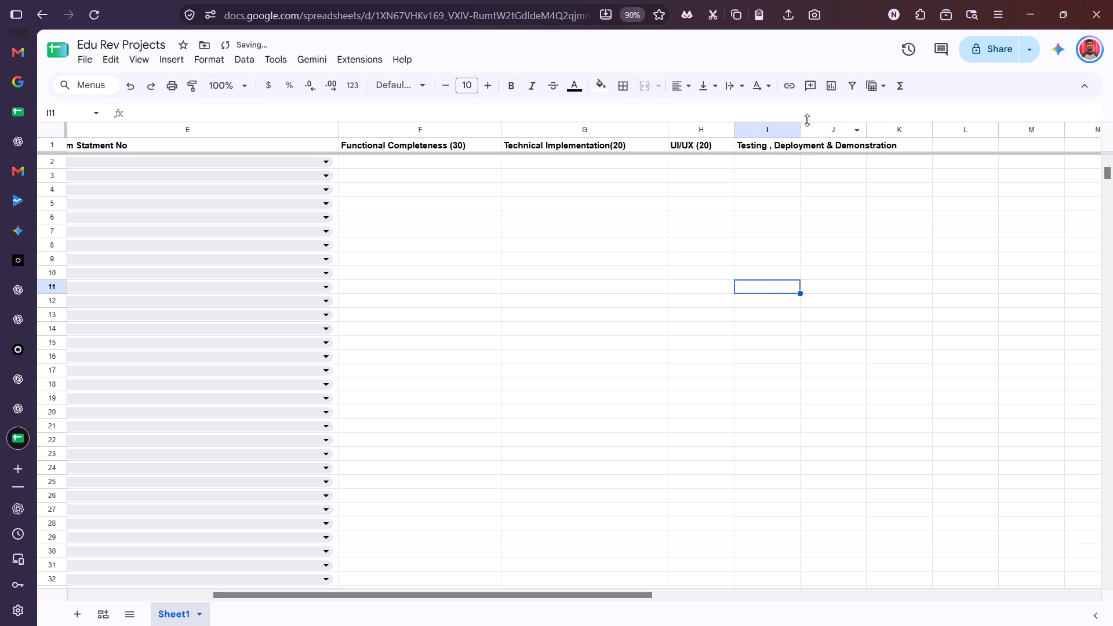
Widen column I to fit the "Testing , Deployment & Demonstration" header.
left_click_drag(802, 132, 907, 149)
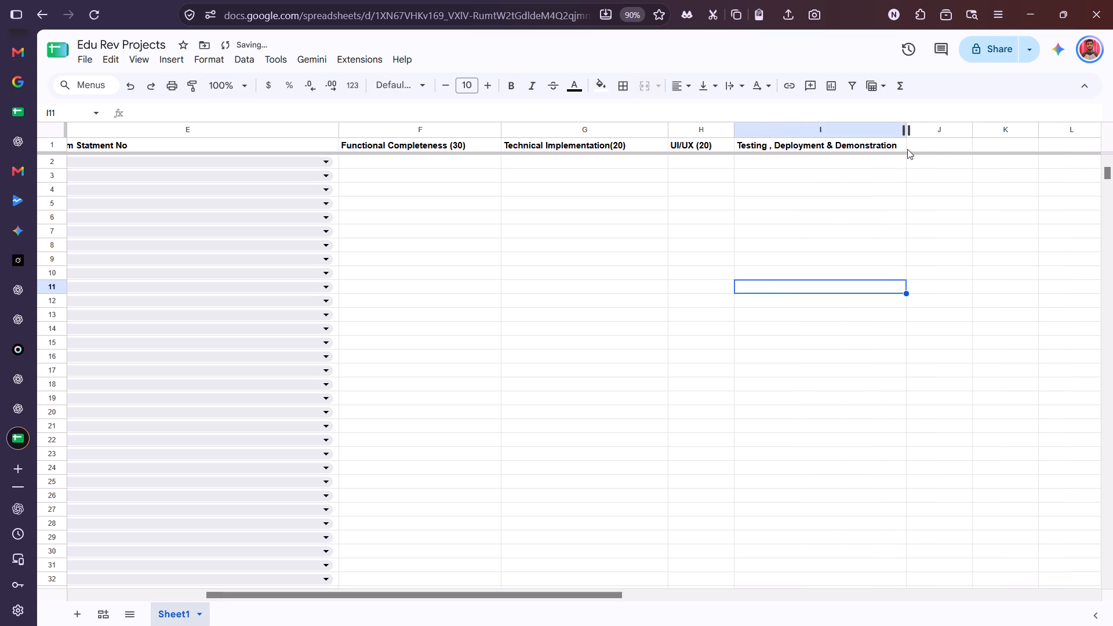
Append the marks "(30)" to the "Testing , Deployment & Demonstration" header in cell I1.
double_click(934, 149)
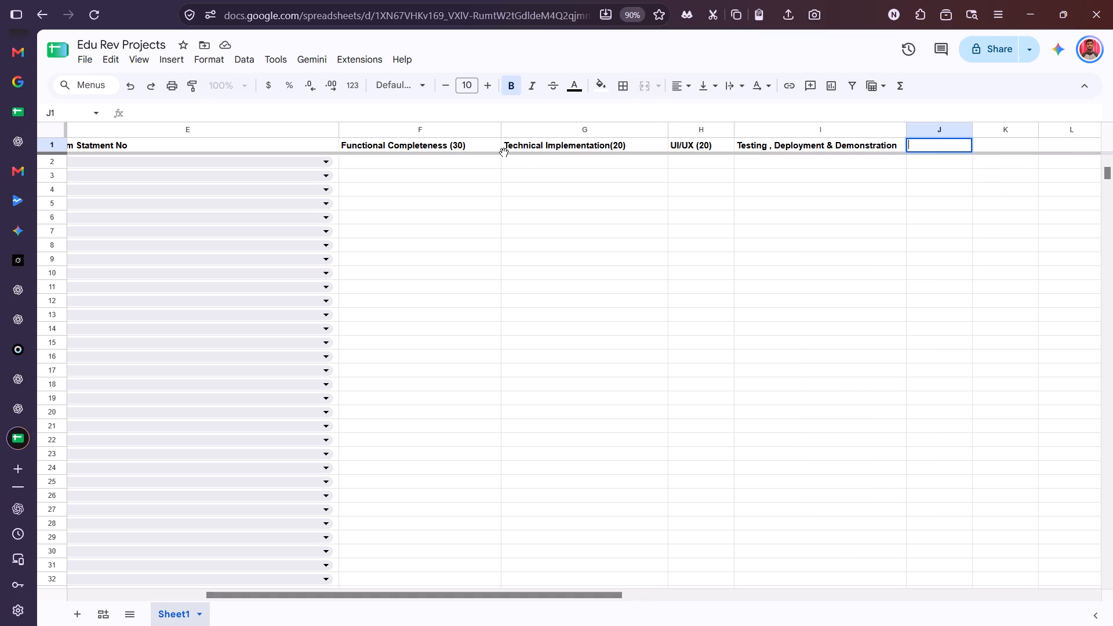
left_click(893, 139)
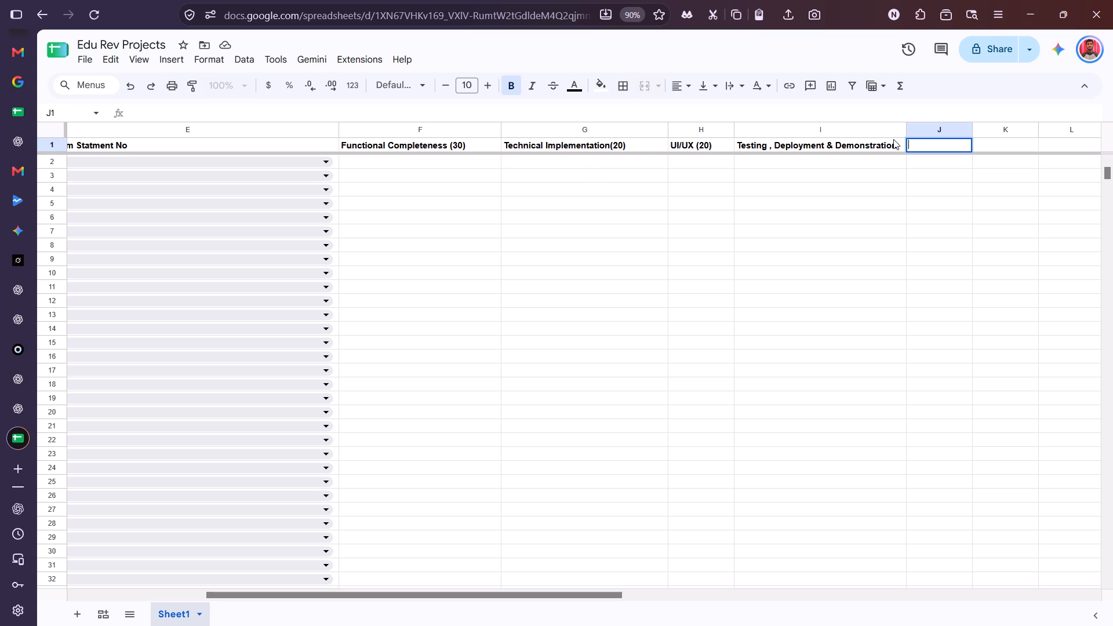
double_click(895, 144)
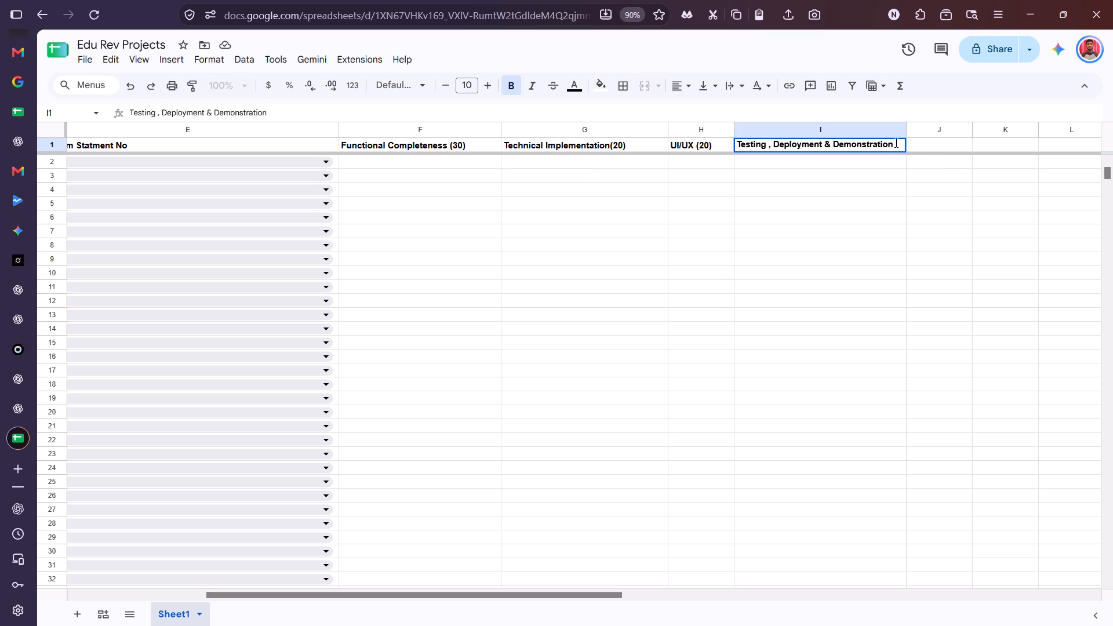
key("shift+parenleft")
type("30")
key("shift+parenright")
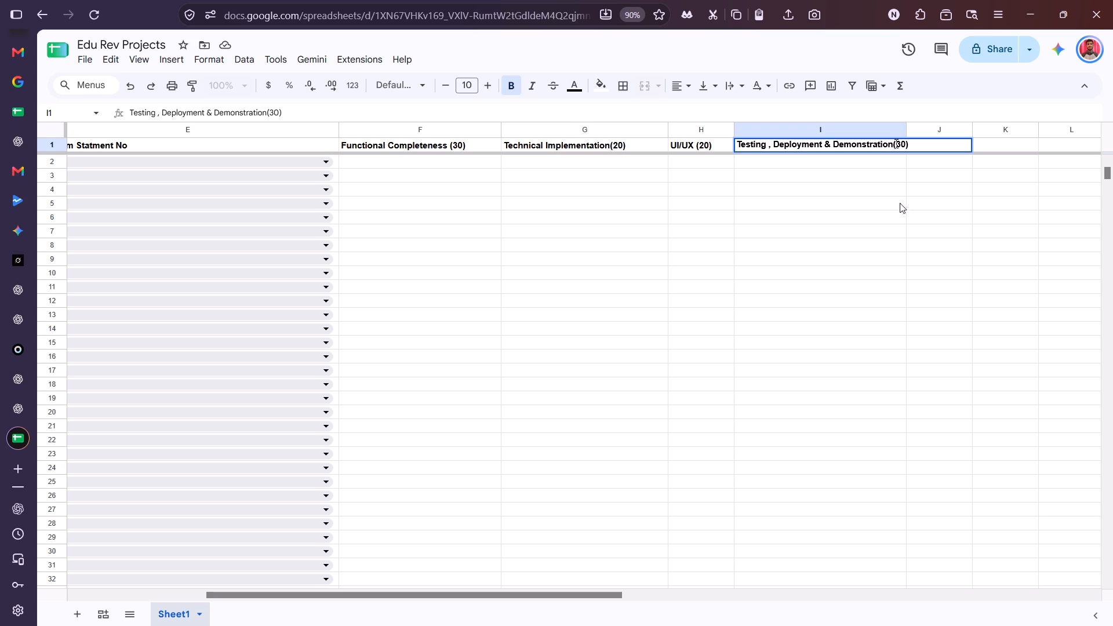
left_click(907, 236)
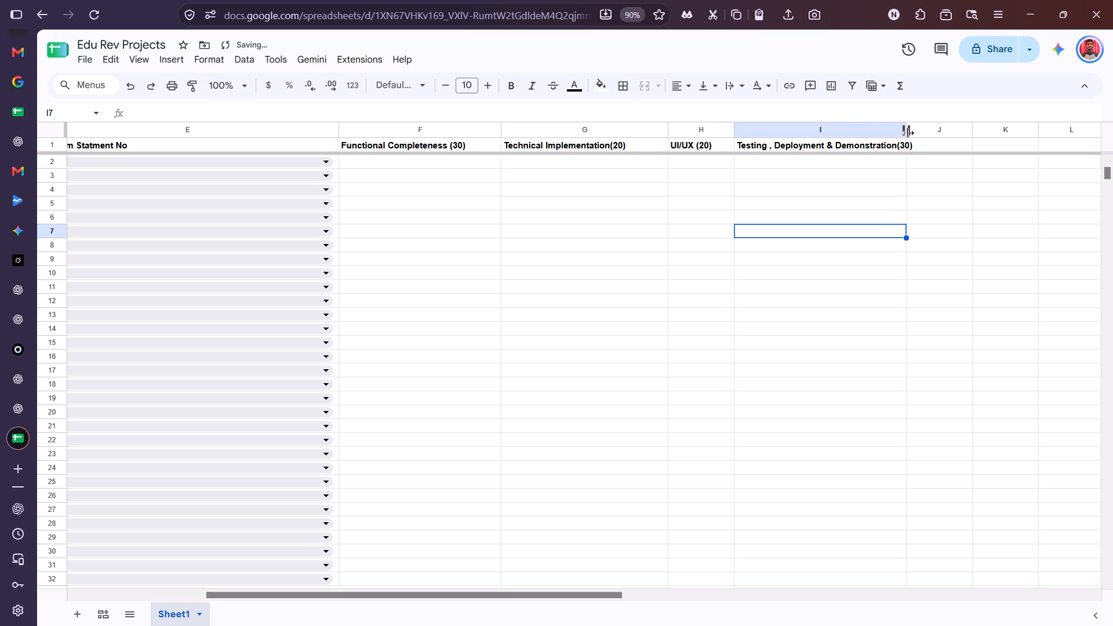
Widen column I to fit the "Testing , Deployment & Demonstration(30)" header.
left_click_drag(908, 133, 938, 142)
Set the text of the whole header row 1 to wrap within its cells.
scroll(503, 230, "right", 4)
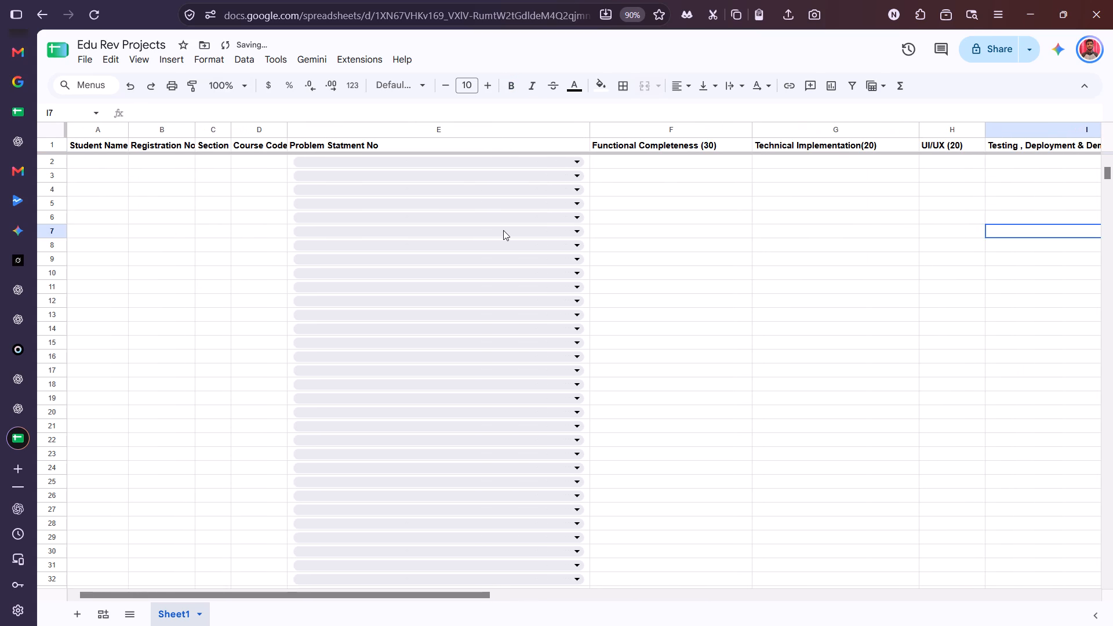
left_click(48, 144)
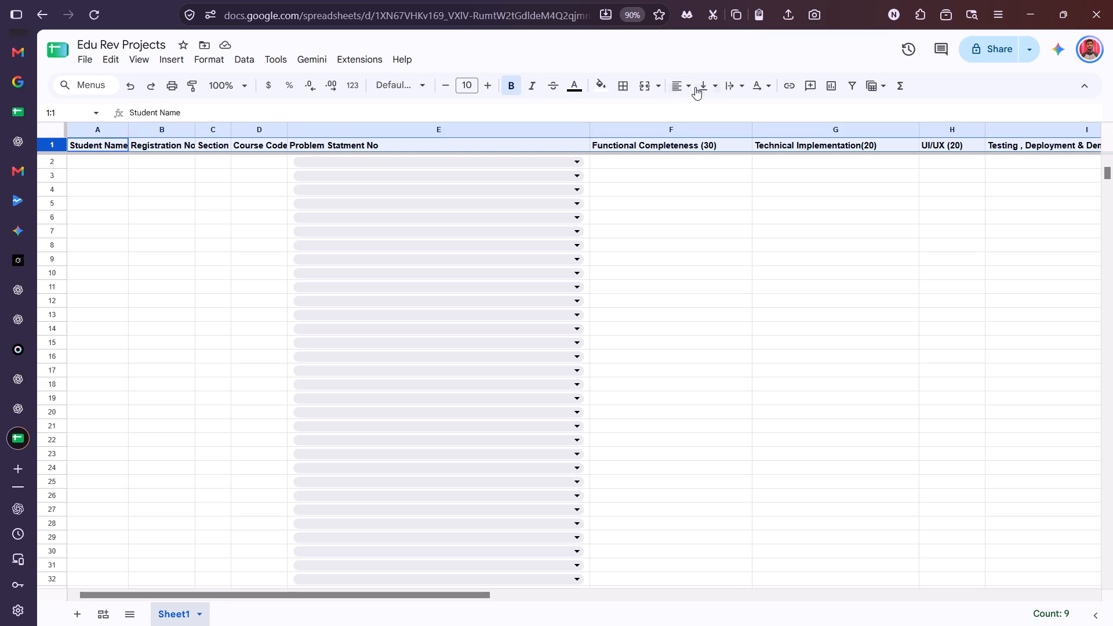
left_click(710, 86)
left_click(739, 88)
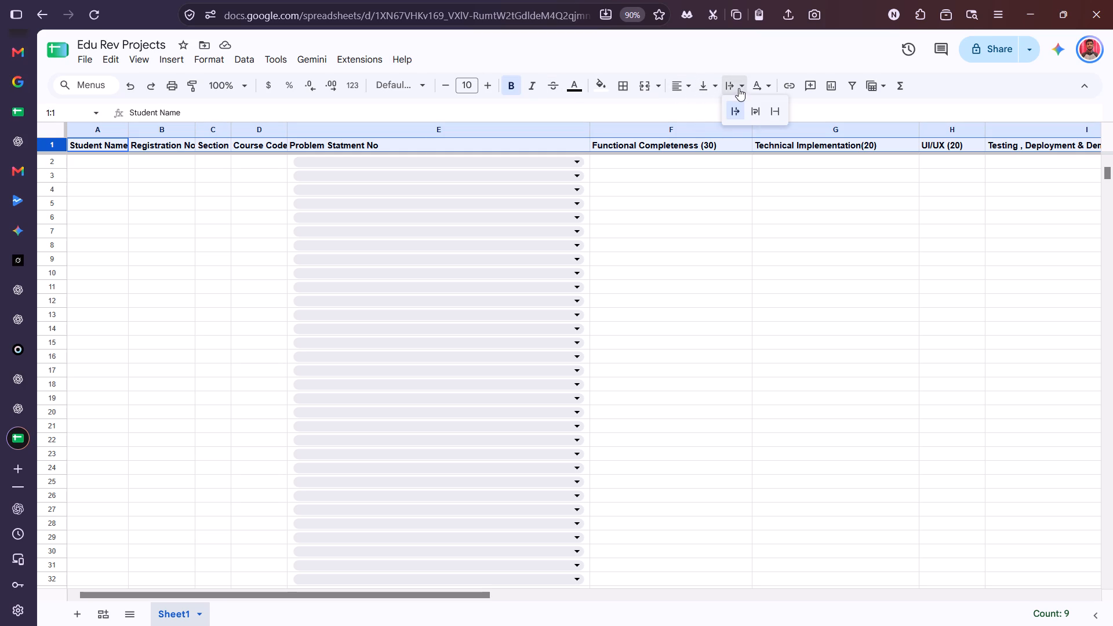
left_click(756, 112)
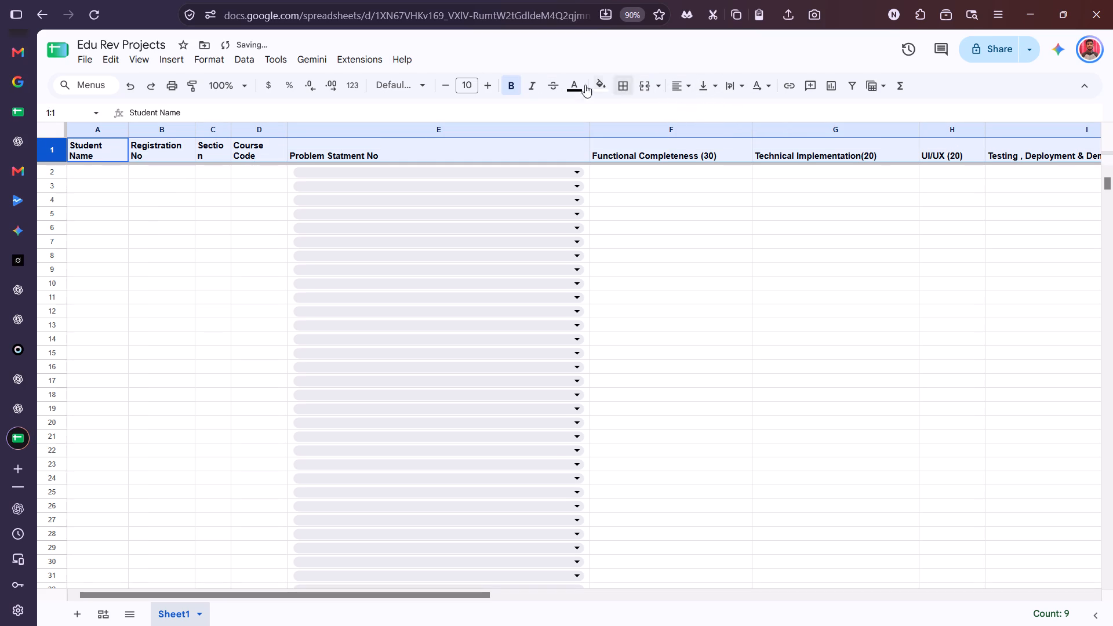
Increase the header row's font size to 12.
double_click(489, 85)
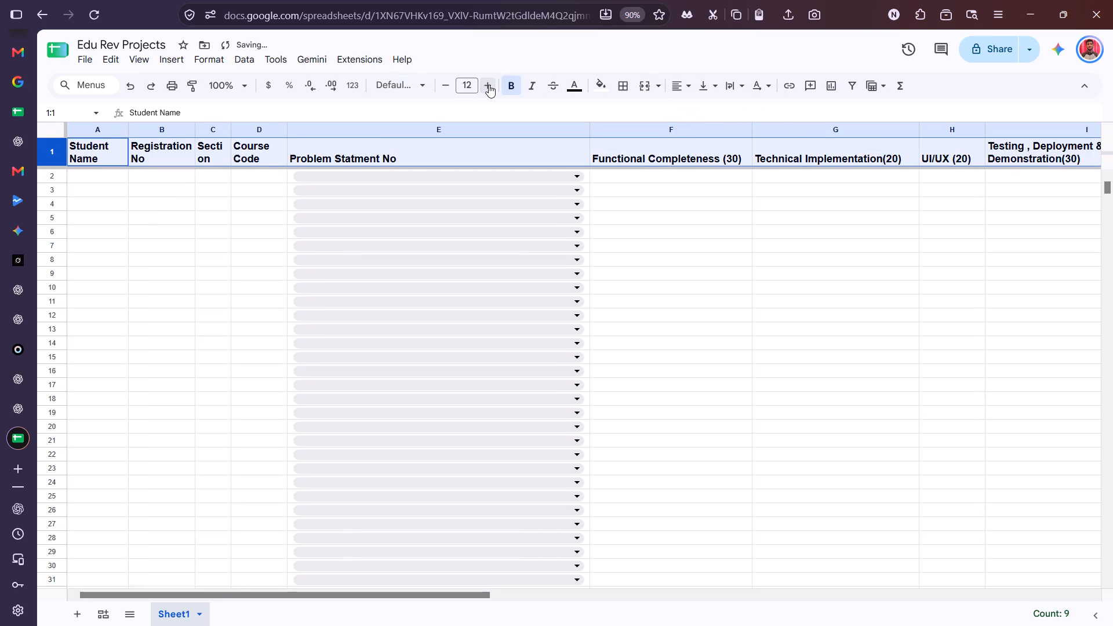
left_click(667, 300)
Widen column C so the "Section" header fits on one line.
scroll(667, 300, "left", 4)
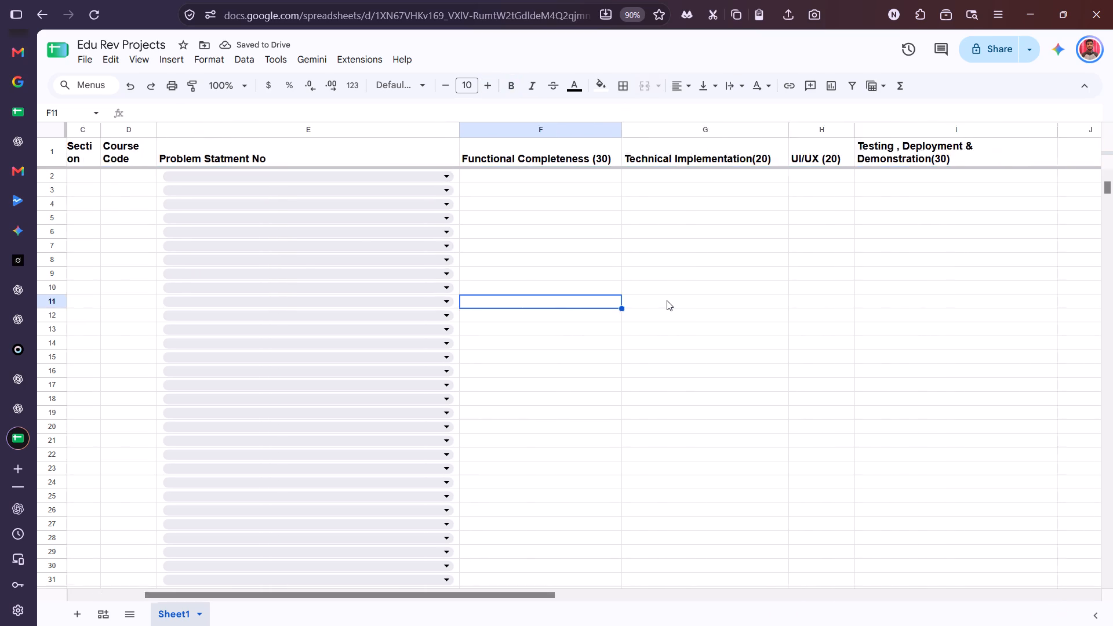
scroll(667, 300, "left", 2)
scroll(667, 300, "right", 6)
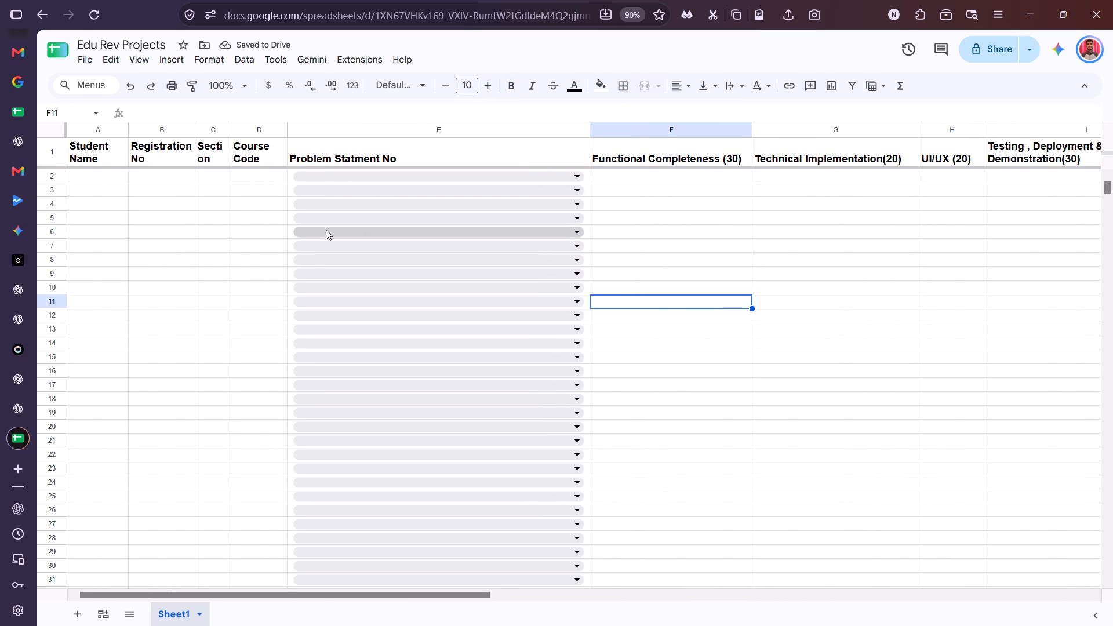
left_click(192, 125)
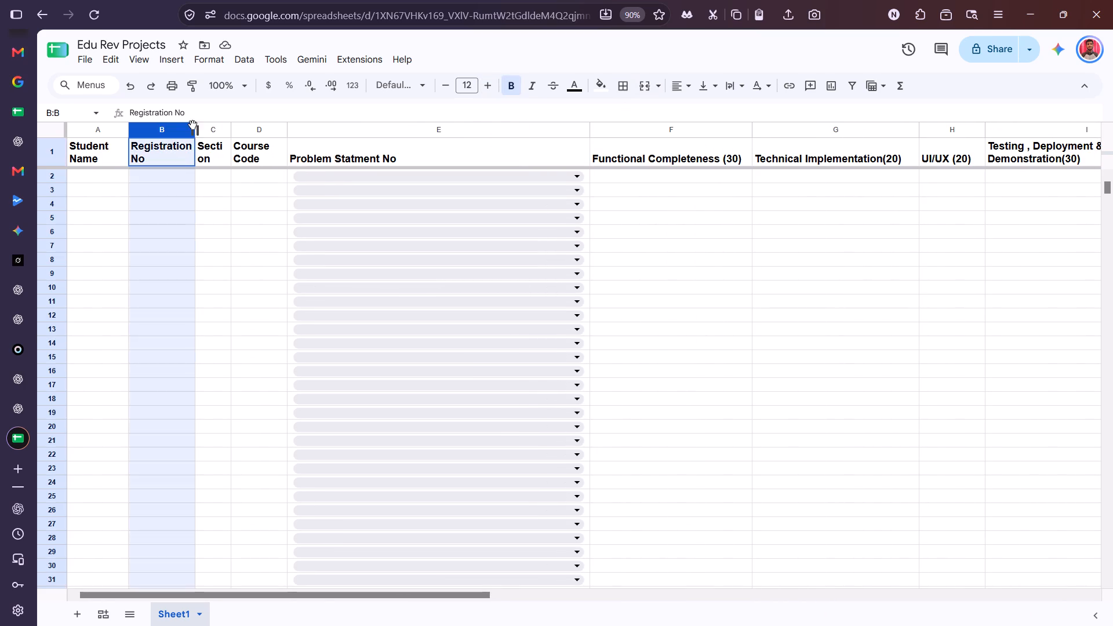
left_click_drag(232, 129, 282, 133)
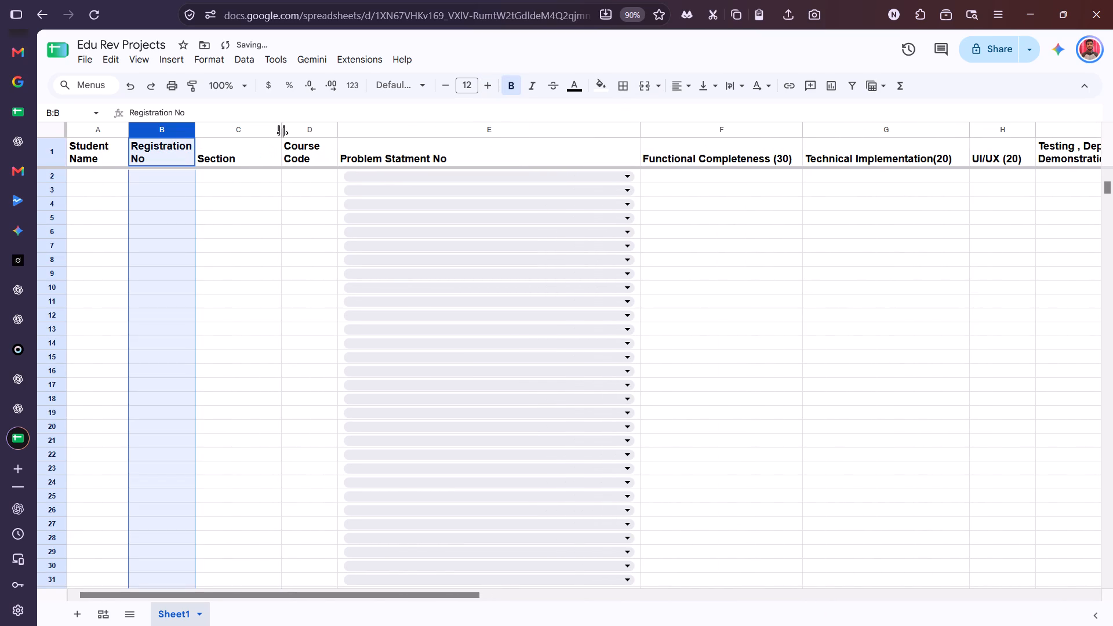
left_click(317, 177)
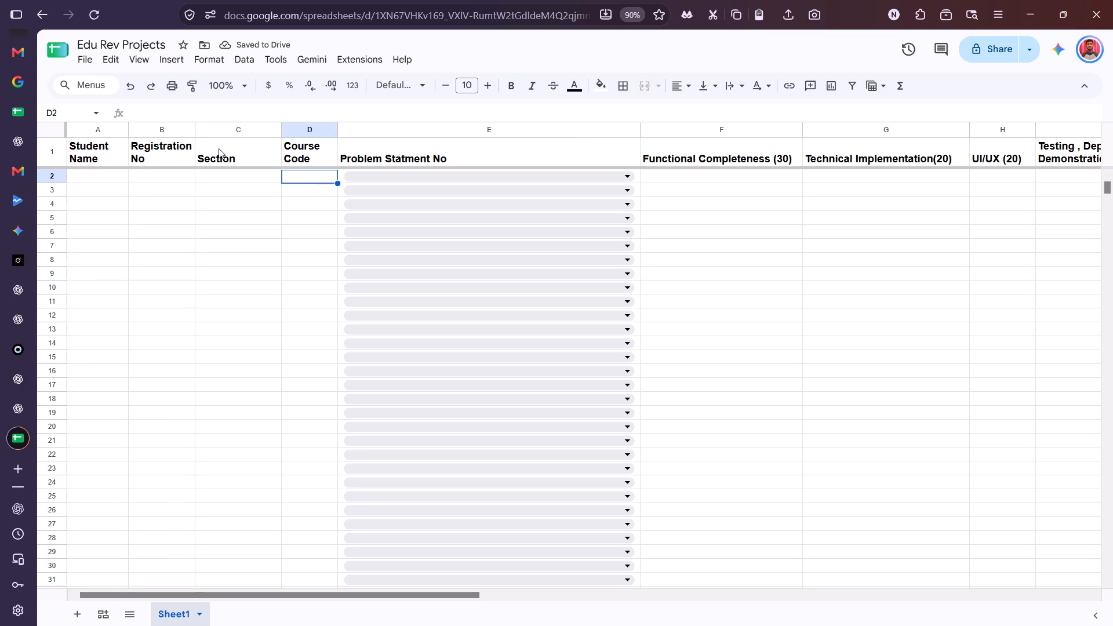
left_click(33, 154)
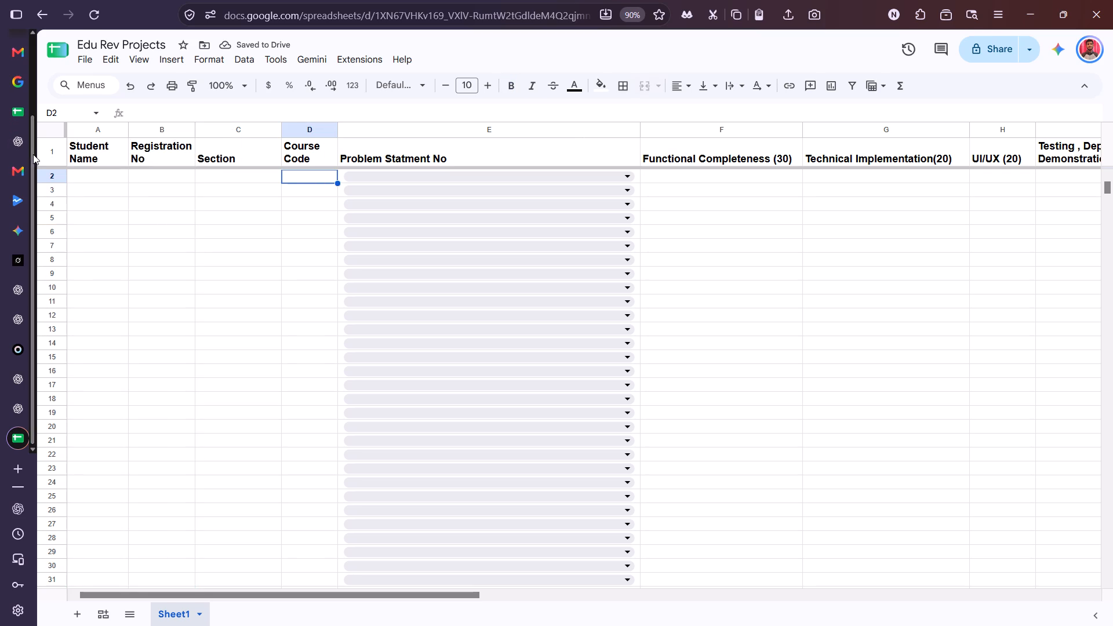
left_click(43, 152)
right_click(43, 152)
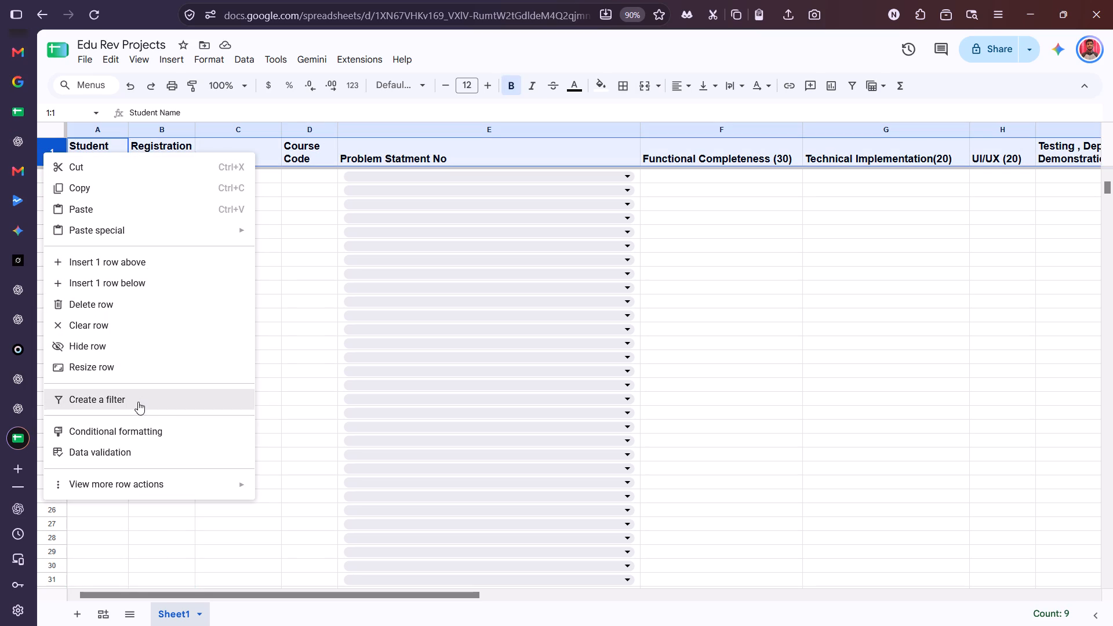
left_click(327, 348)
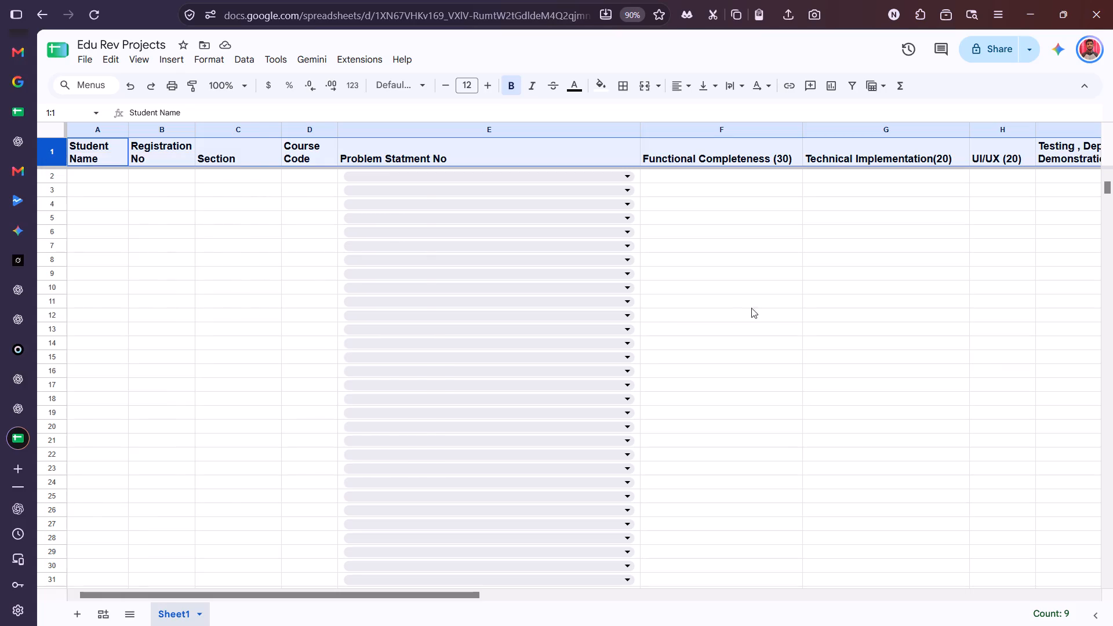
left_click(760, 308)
Share the "Edu Rev Projects" sheet with anyone who has the link, giving them the Editor role.
left_click(1003, 53)
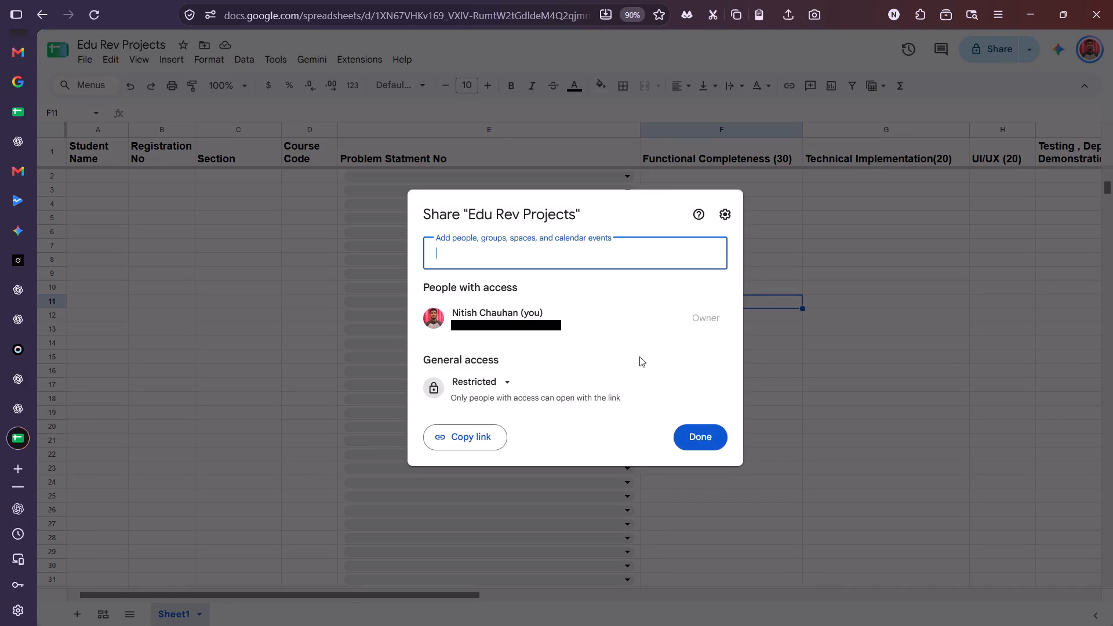
left_click(493, 373)
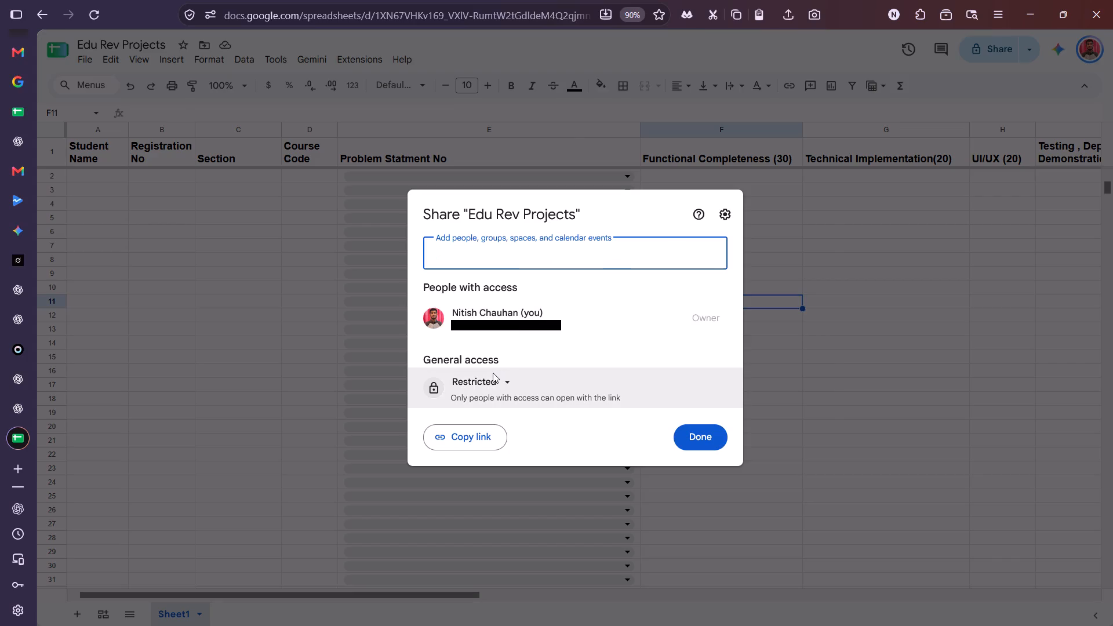
left_click(490, 378)
left_click(509, 443)
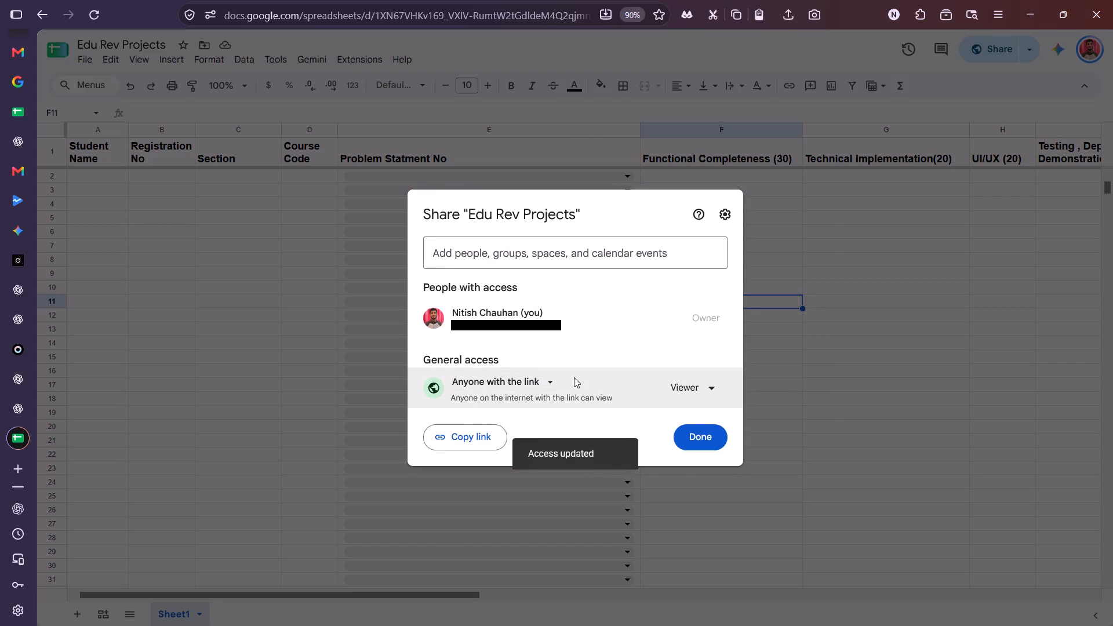
left_click(695, 387)
left_click(653, 500)
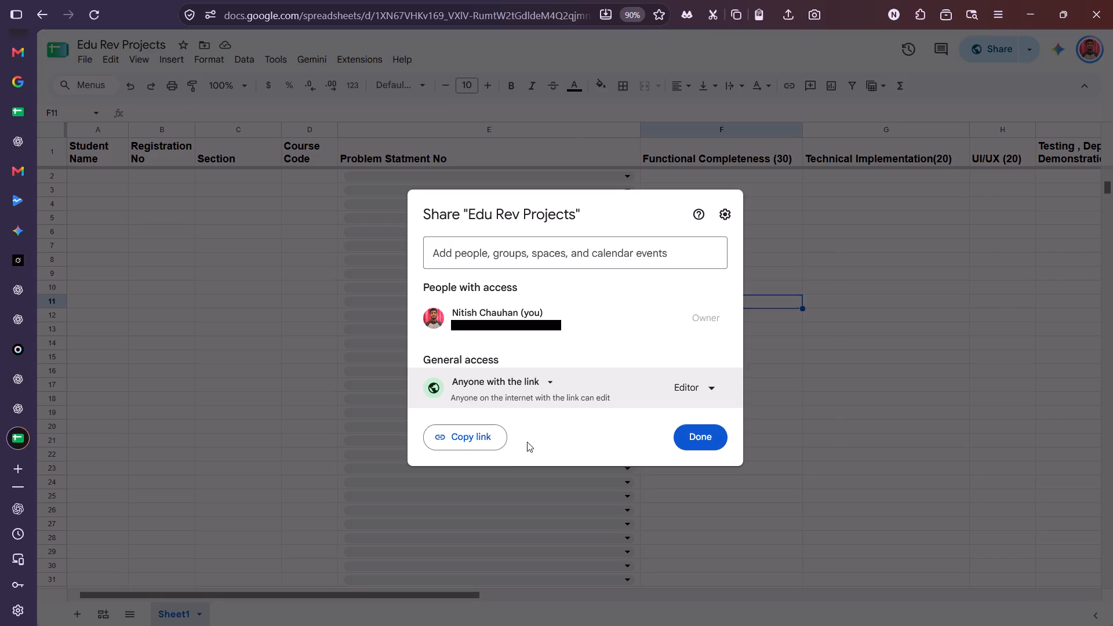
Copy the sheet's sharing link and finish the sharing settings.
left_click(478, 435)
left_click(725, 440)
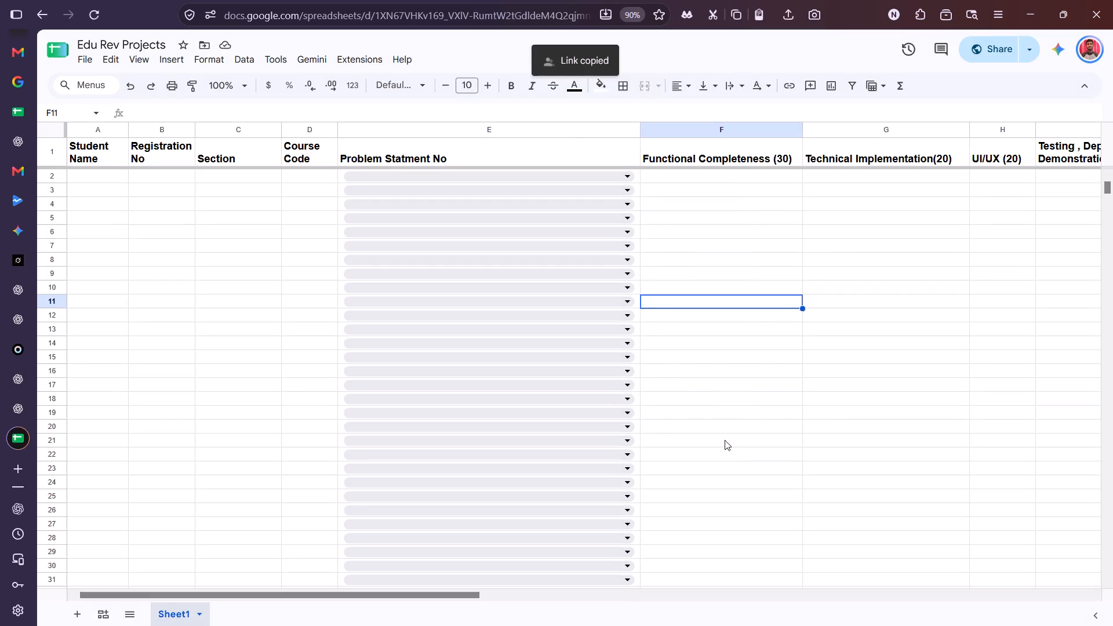
Widen column H, which holds the "UI/UX (20)" header.
left_click(791, 258)
scroll(791, 258, "up", 1)
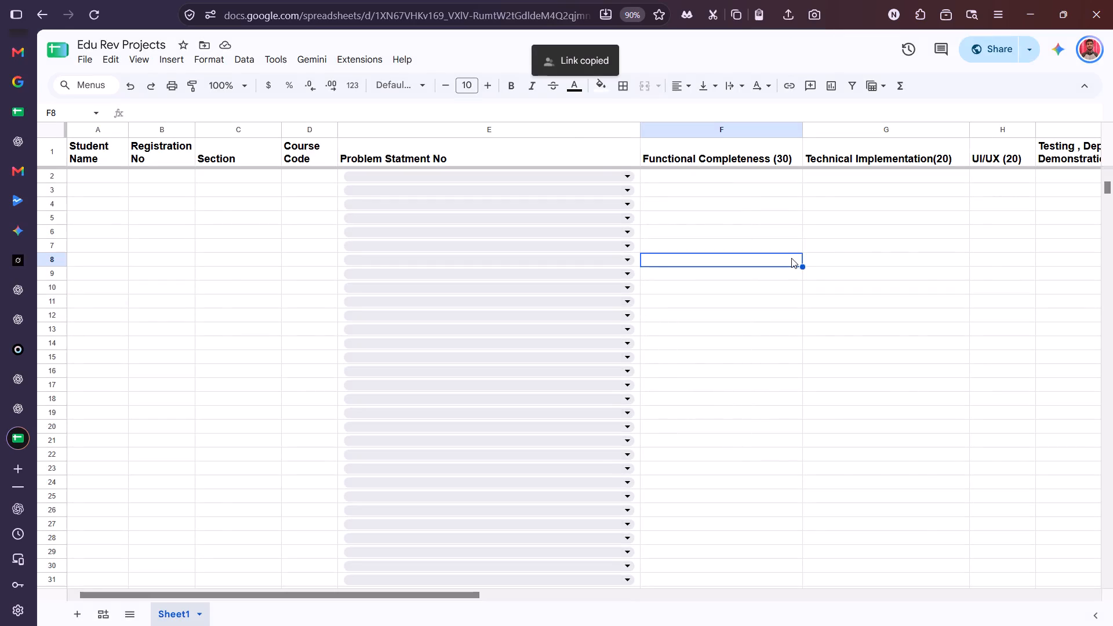
scroll(791, 258, "left", 4)
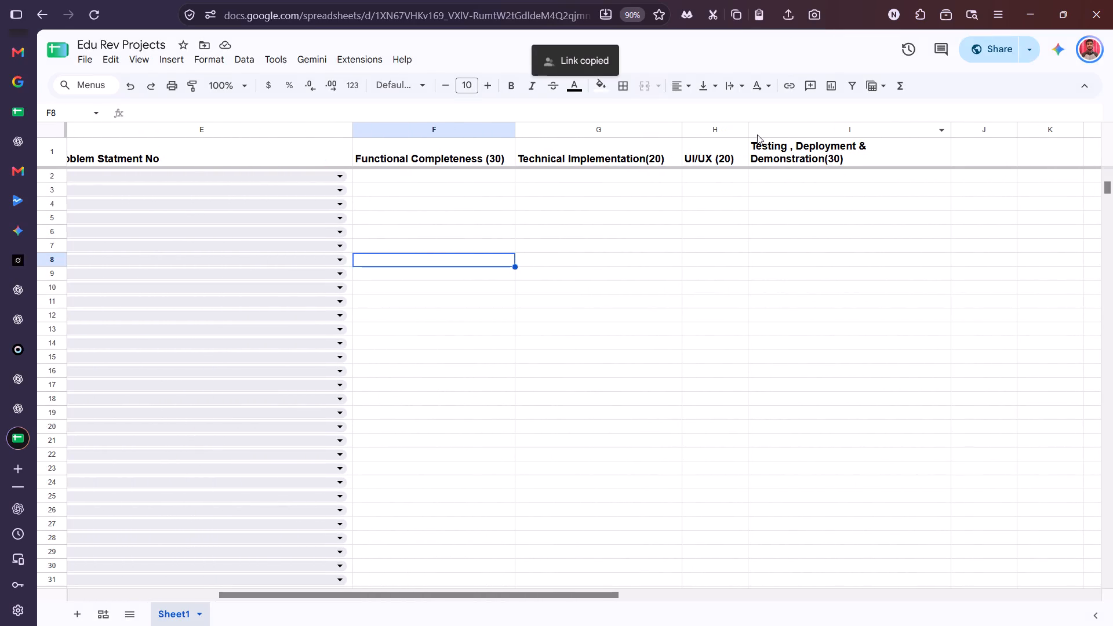
left_click_drag(750, 132, 784, 134)
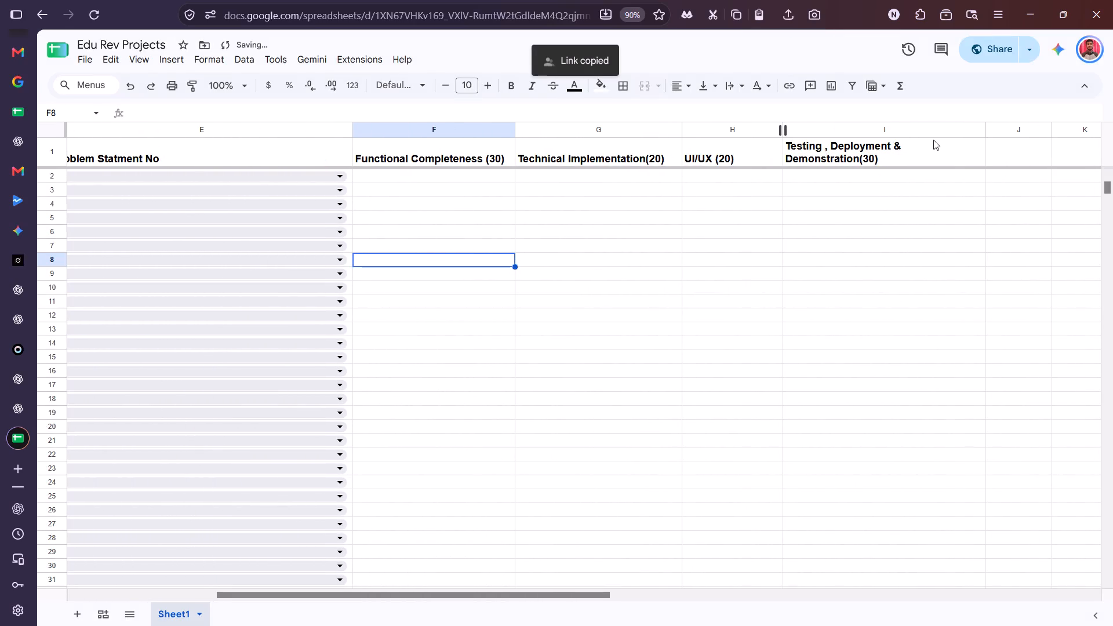
Centre the header row 1 text both horizontally and vertically (middle).
left_click(394, 136)
scroll(394, 136, "right", 2)
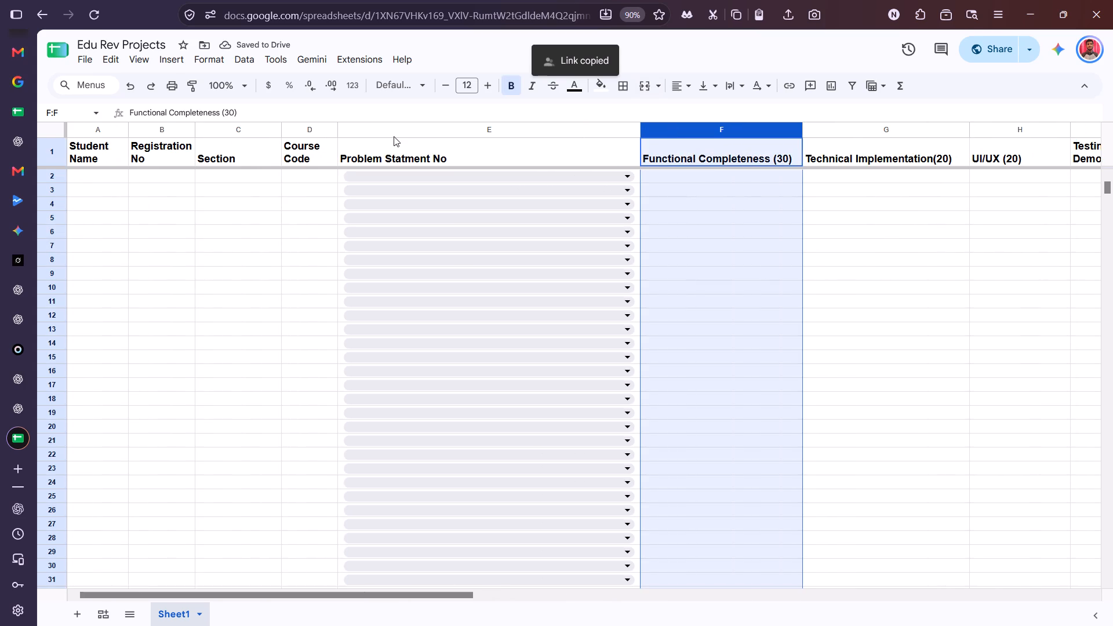
left_click(40, 154)
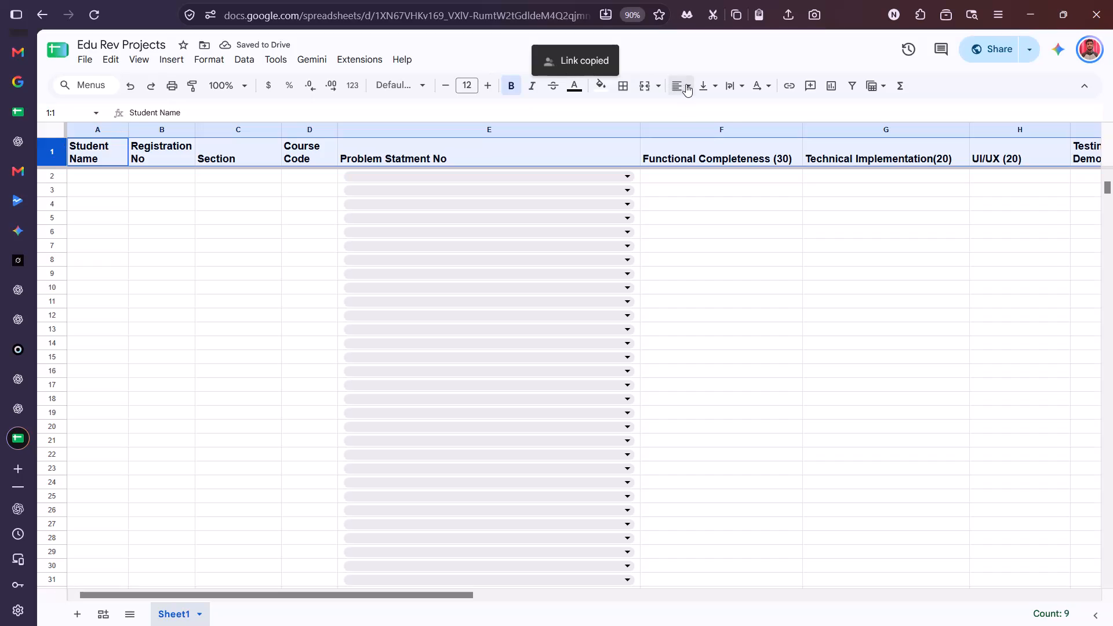
left_click(688, 85)
left_click(700, 105)
left_click(710, 89)
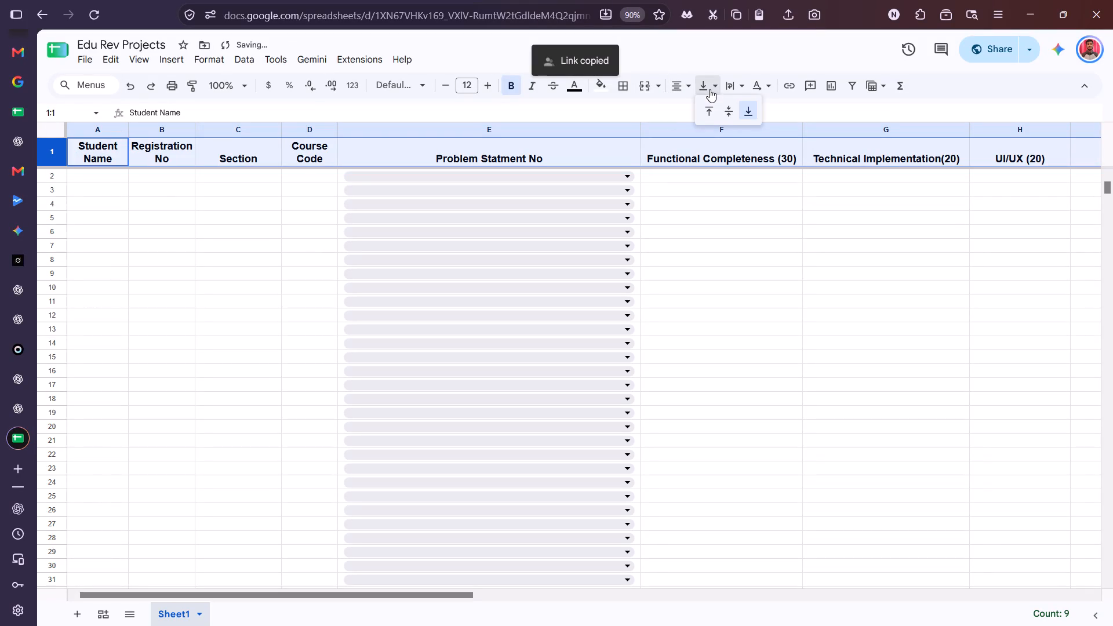
left_click(726, 112)
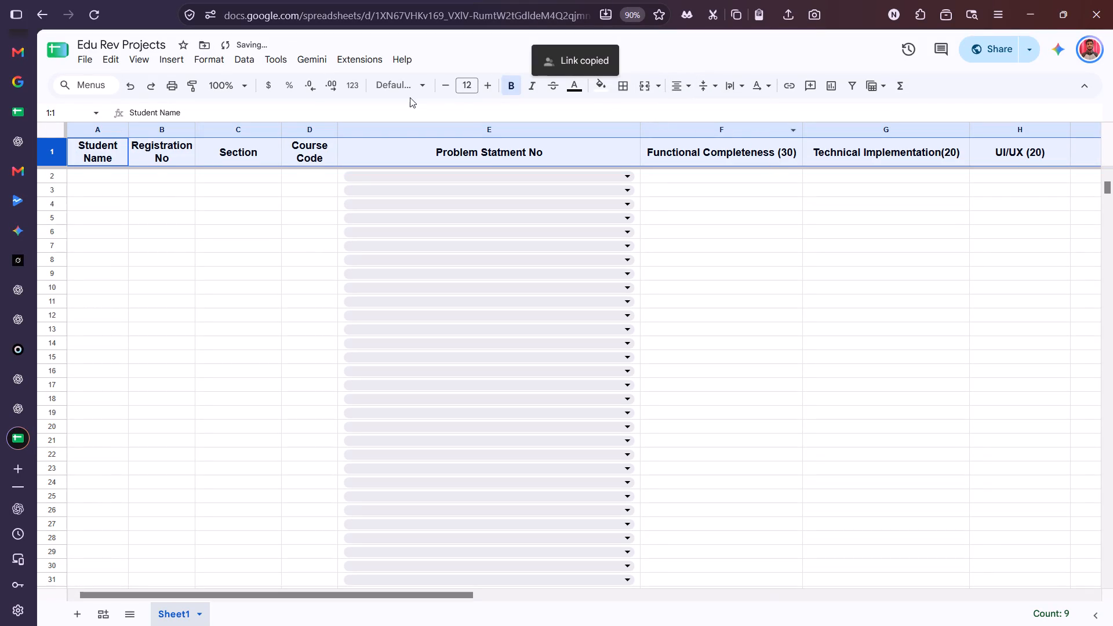
Fill the whole header row 1 with a medium cornflower blue background and check it across the columns.
left_click(608, 79)
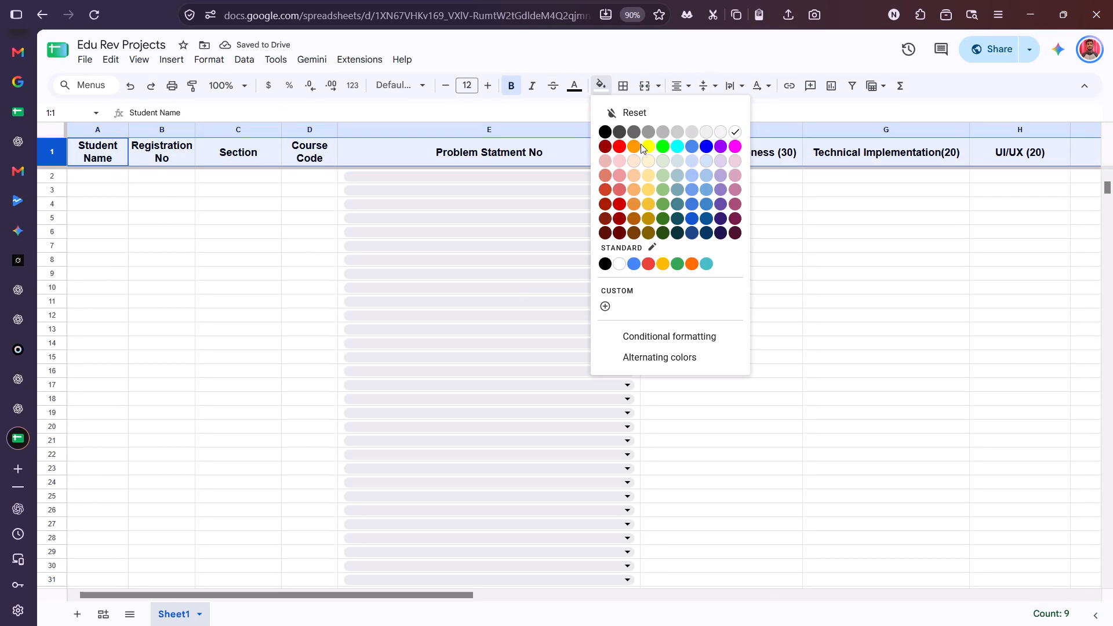
left_click(693, 148)
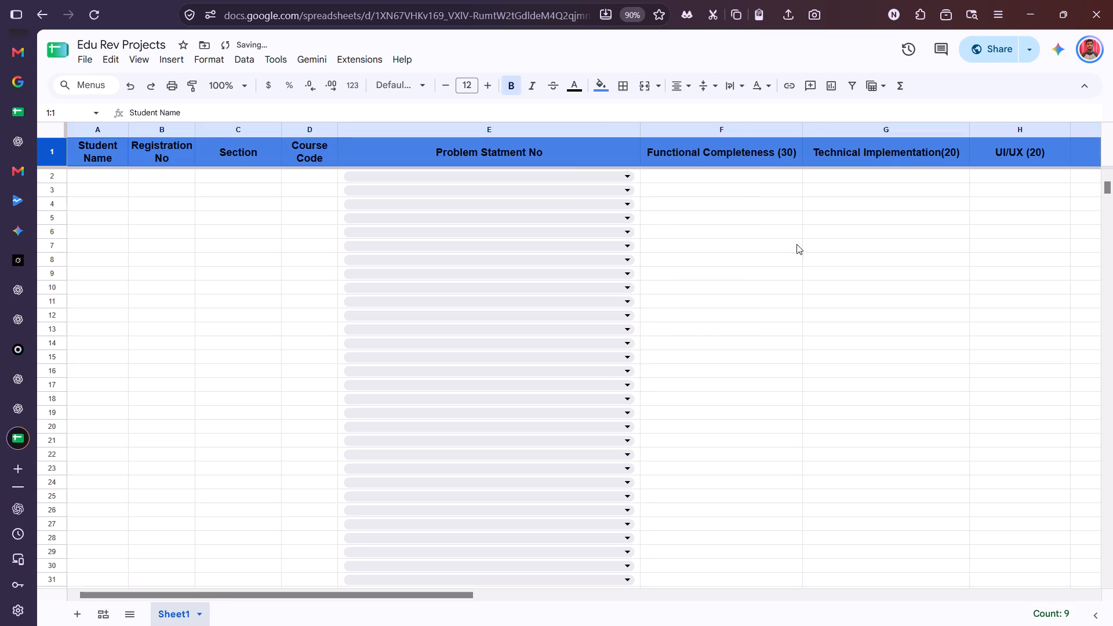
left_click(799, 251)
scroll(799, 251, "left", 6)
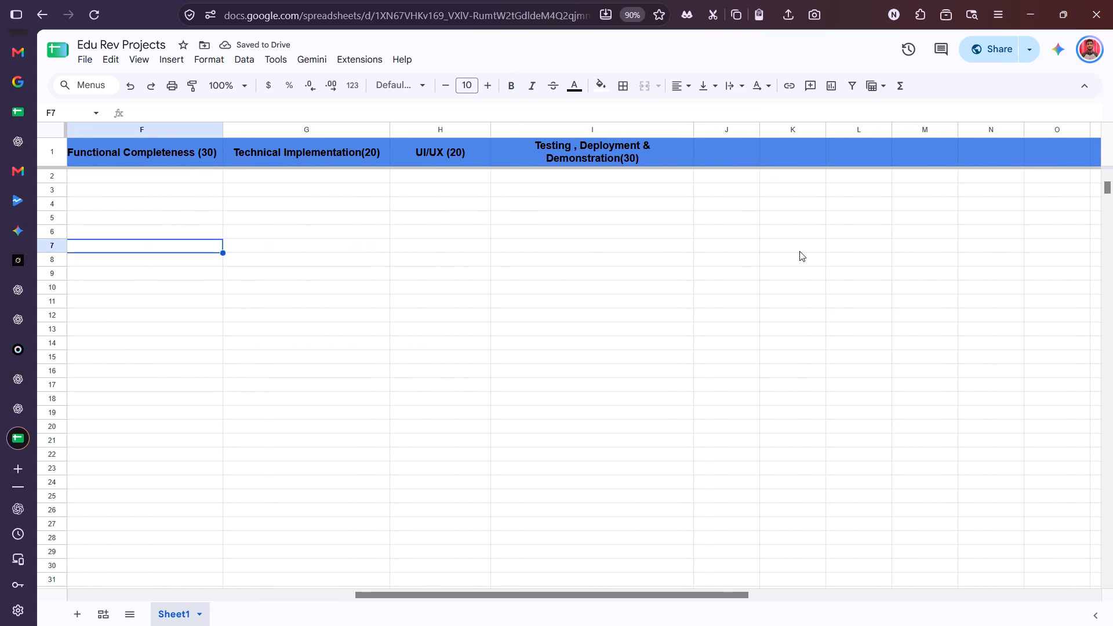
scroll(799, 251, "right", 3)
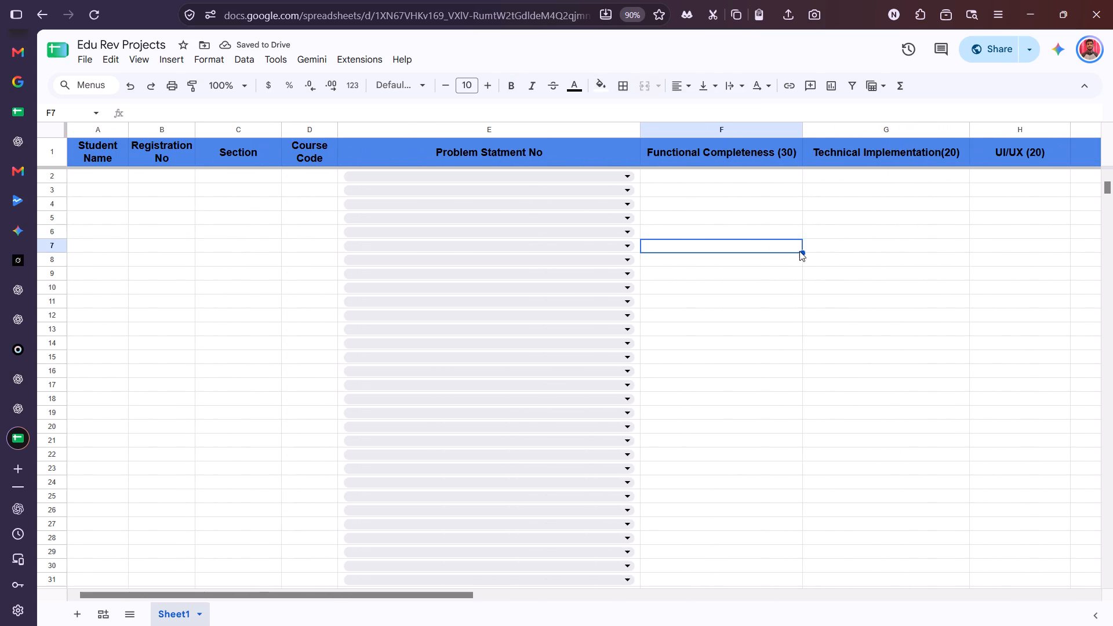
left_click(861, 248)
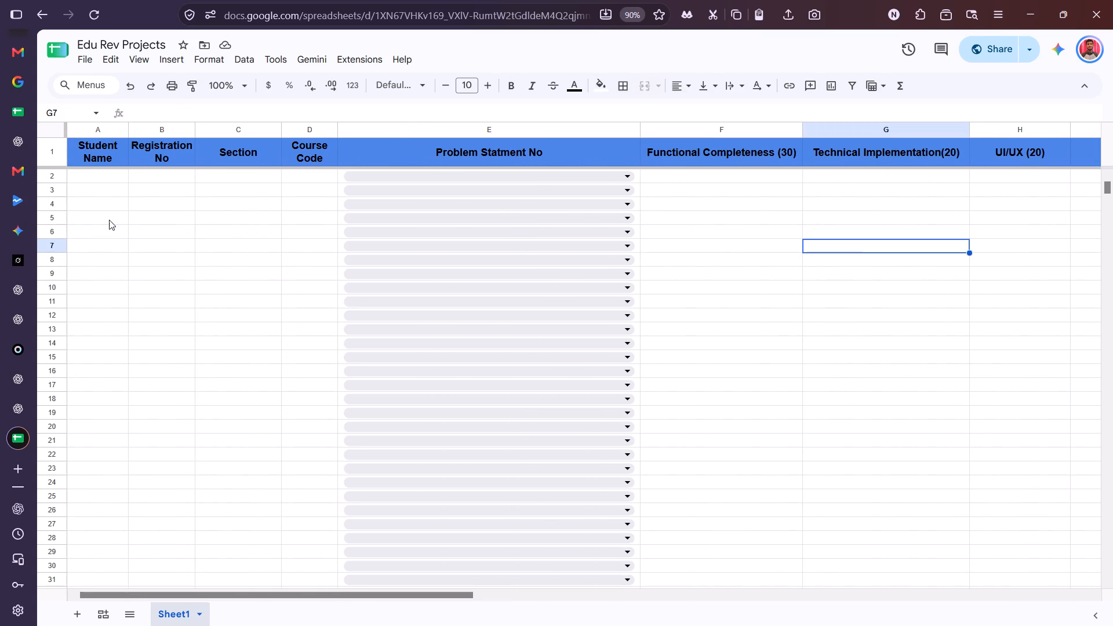
Insert a new column before the "Student Name" column and give it the header "S.No".
right_click(86, 128)
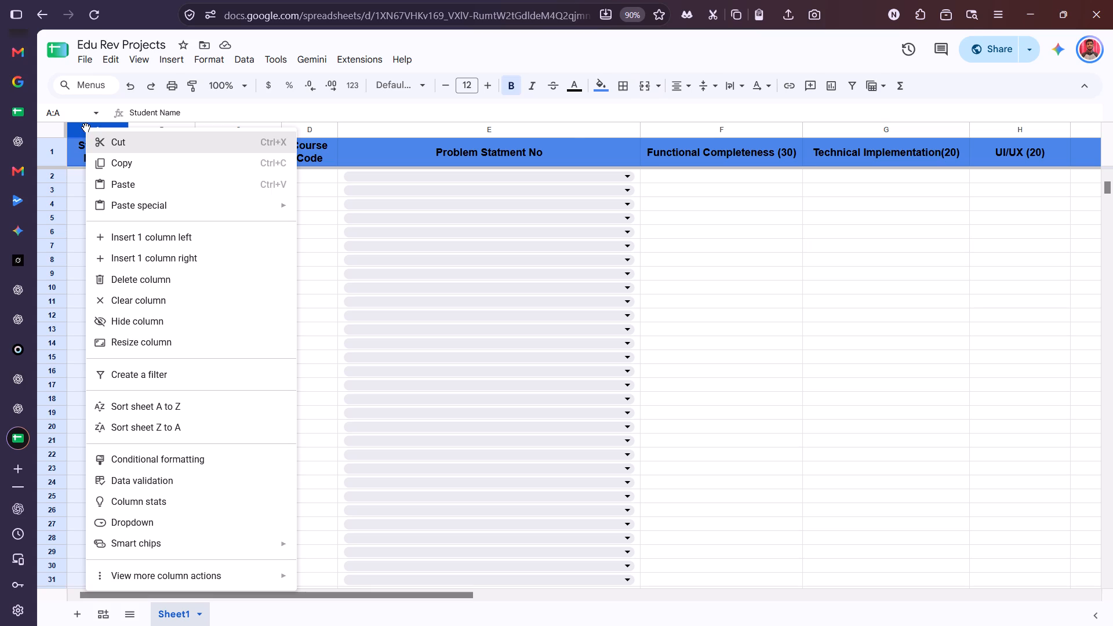
left_click(170, 236)
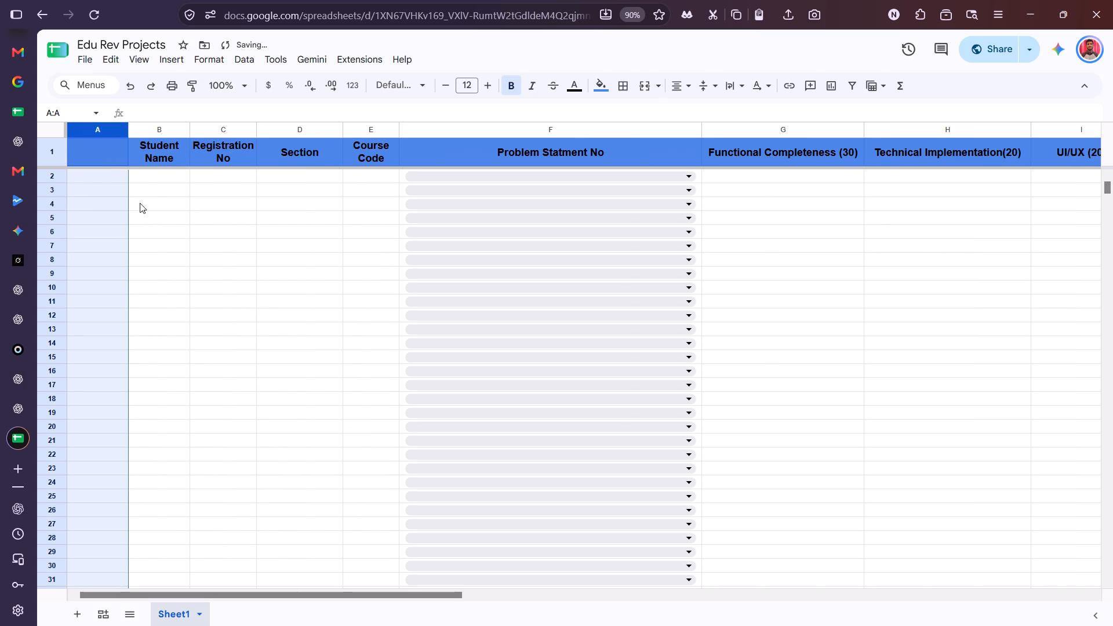
double_click(100, 162)
type("S.No")
left_click(151, 195)
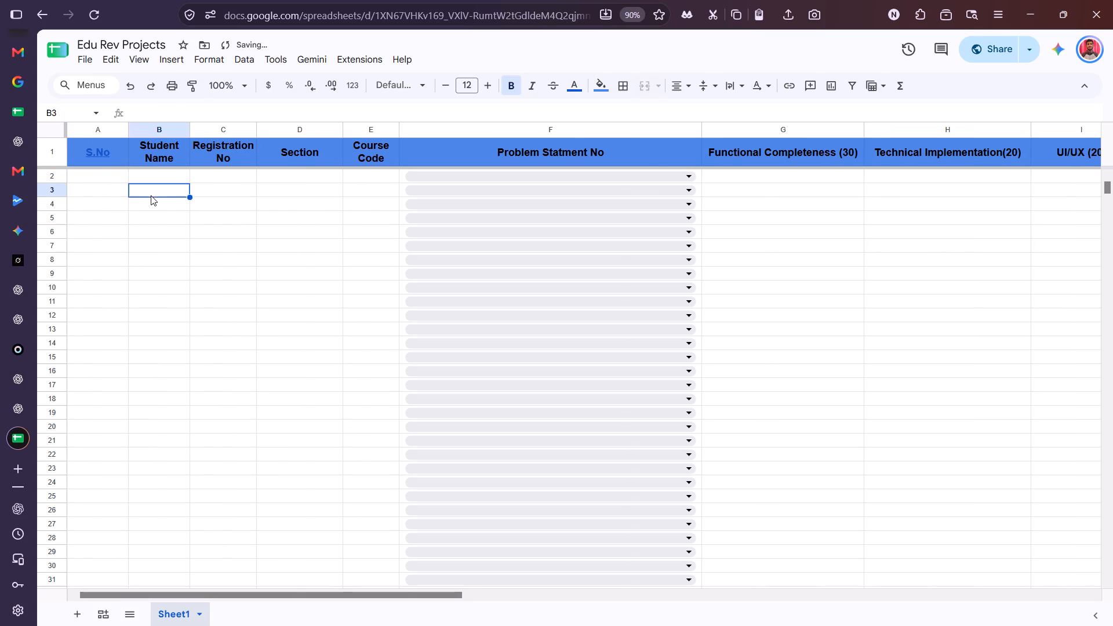
Enter 1 and 2 in cells A2 and A3 and fill the serial number series down to 93 in row 94.
double_click(111, 178)
key("1")
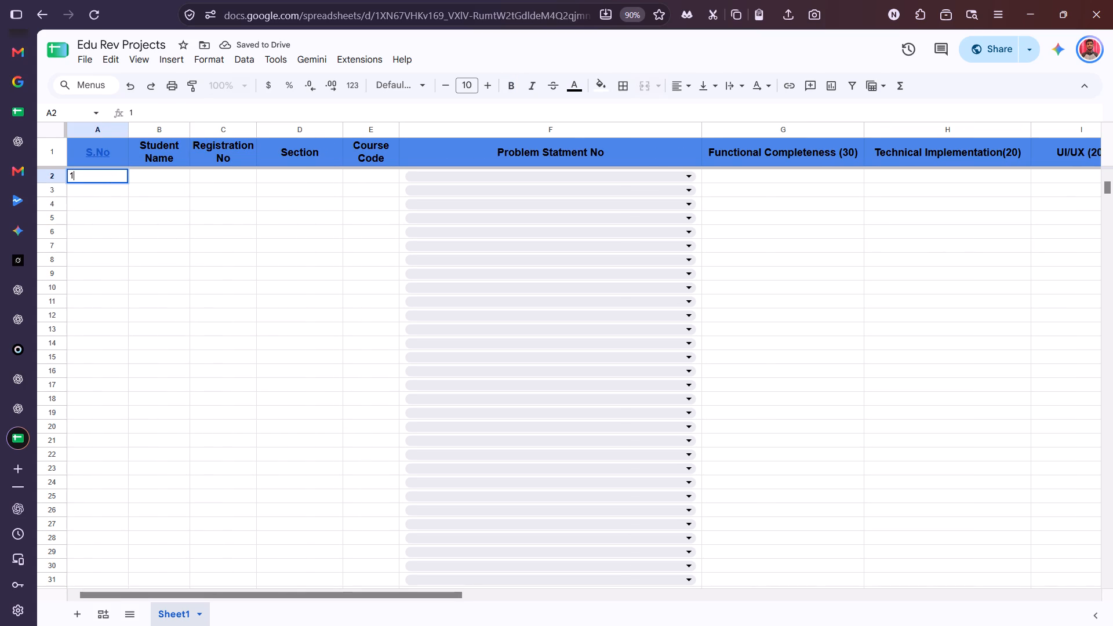
left_click(94, 196)
key("2")
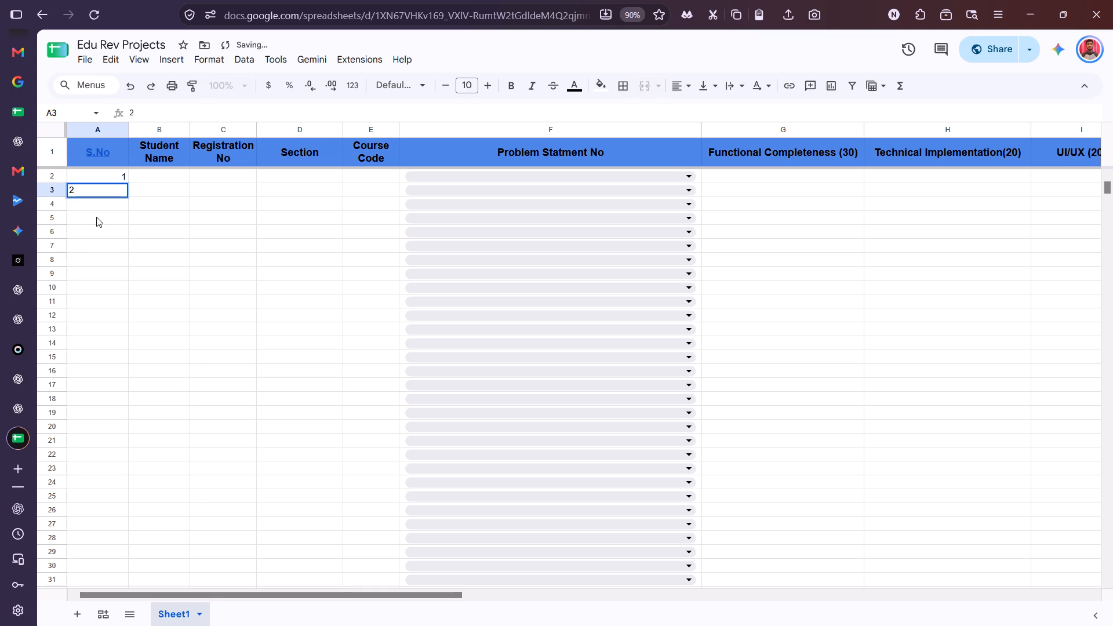
left_click(96, 217)
left_click_drag(106, 178, 106, 189)
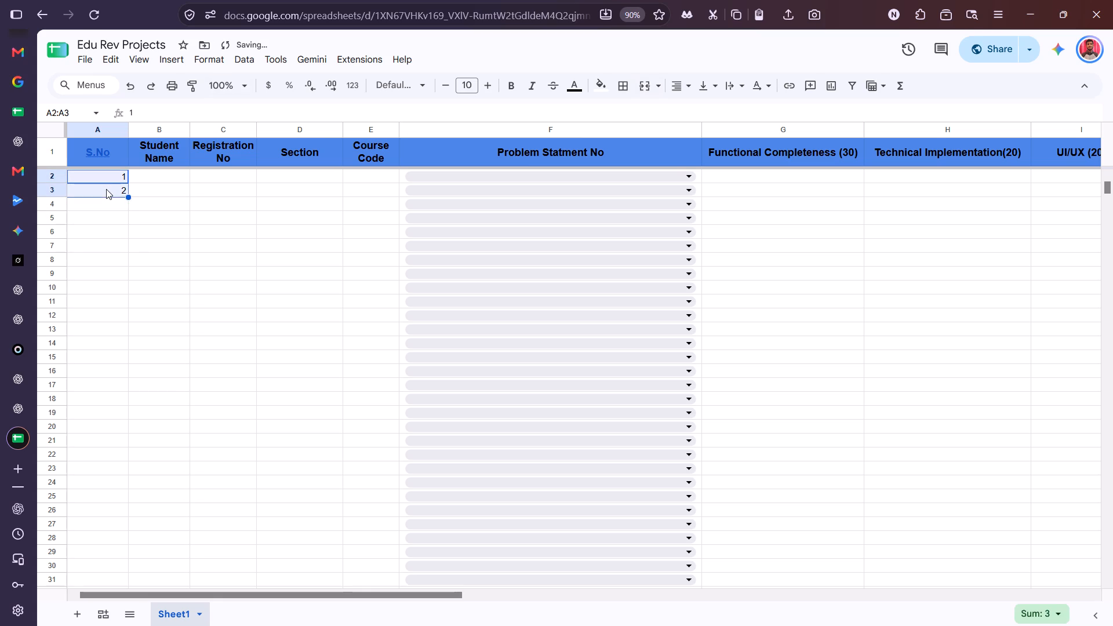
left_click_drag(126, 194, 137, 562)
left_click_drag(137, 562, 146, 625)
left_click(230, 441)
scroll(230, 441, "left", 1)
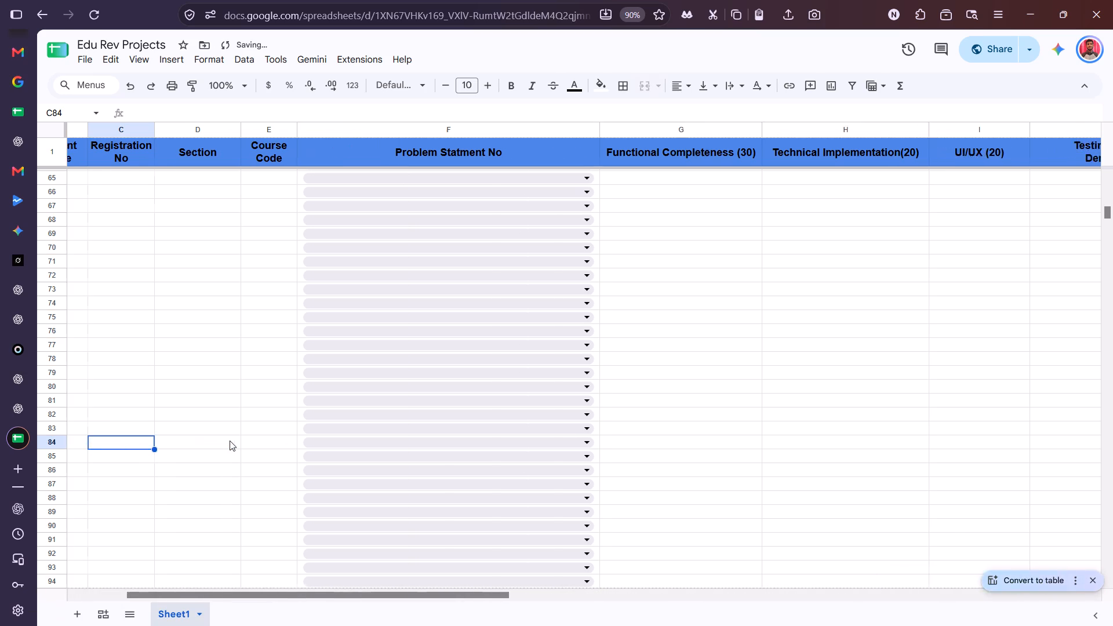
scroll(230, 441, "left", 1)
scroll(230, 441, "right", 2)
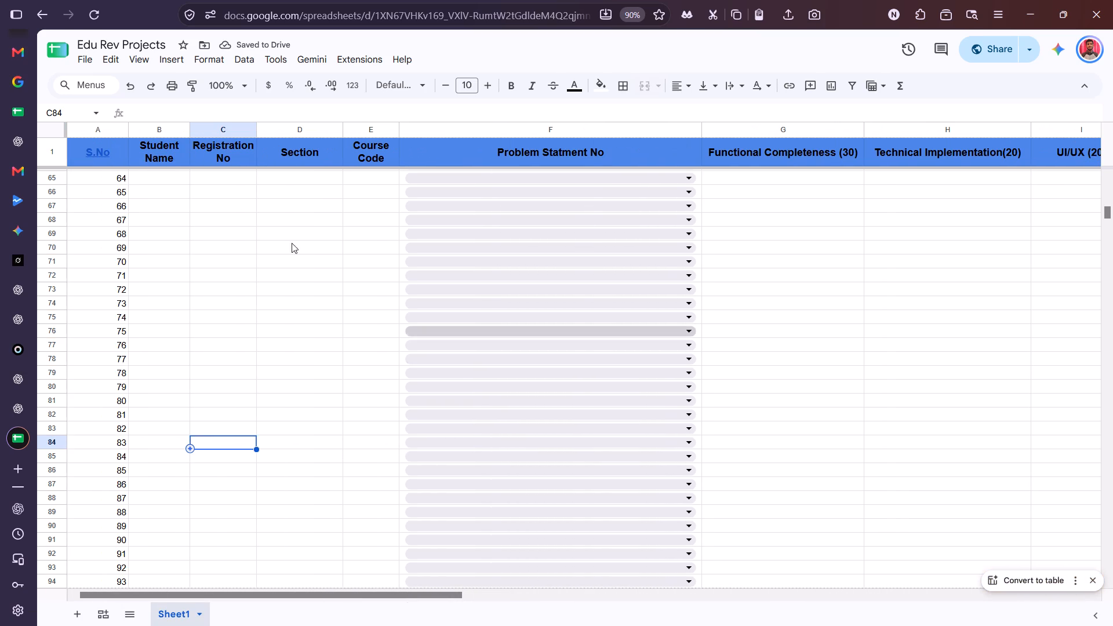
Change the fill colour of the whole header row 1 to white and check it across the columns.
left_click(295, 210)
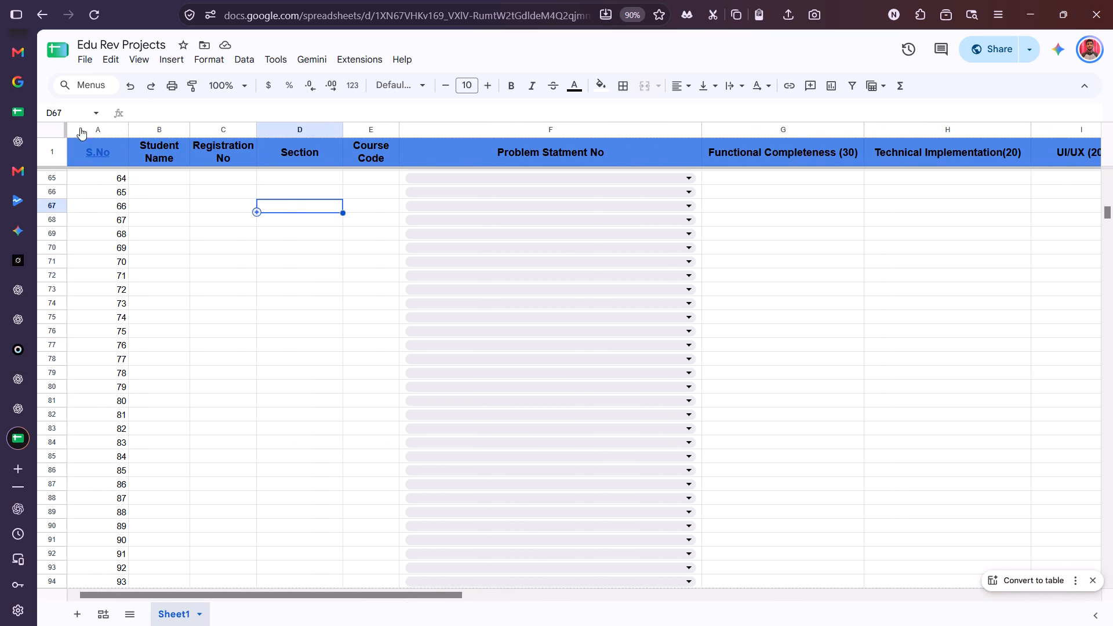
left_click(50, 154)
left_click(603, 82)
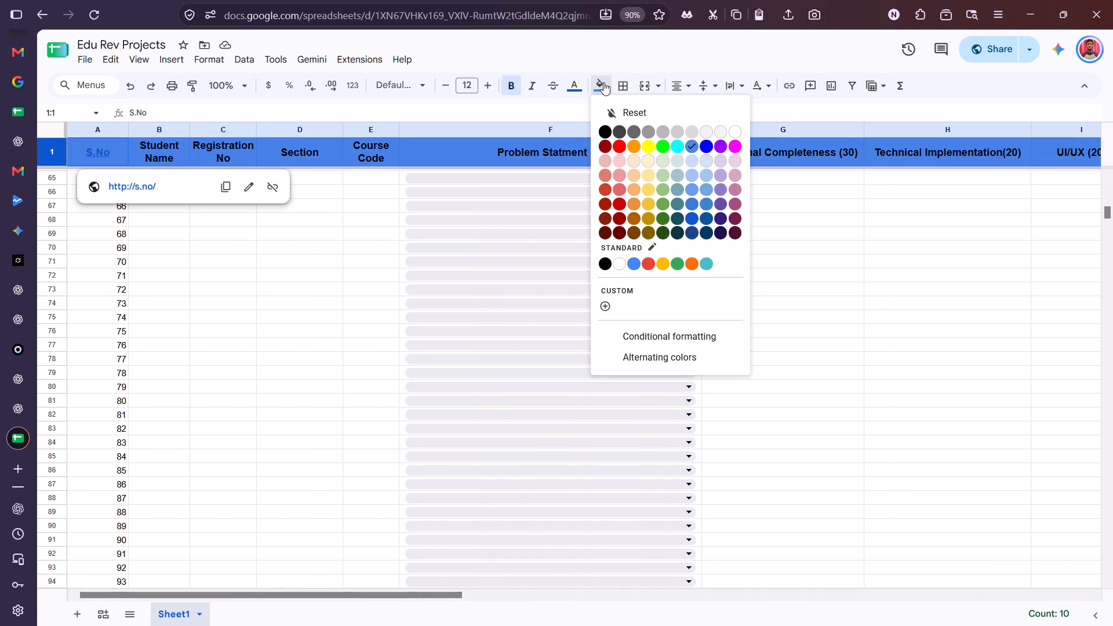
left_click(733, 130)
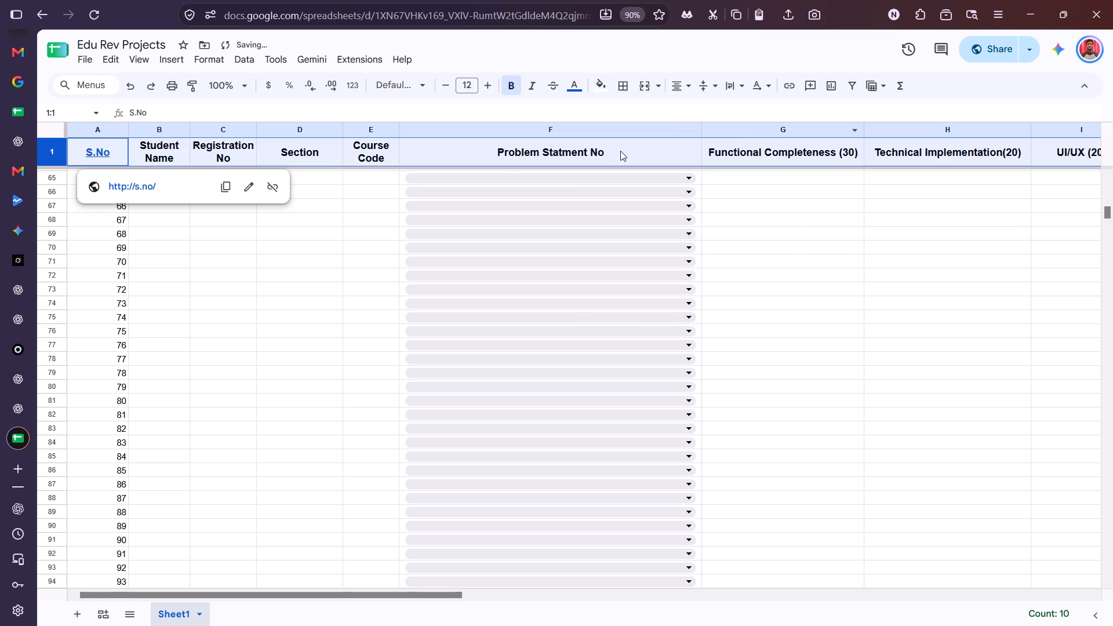
left_click(337, 264)
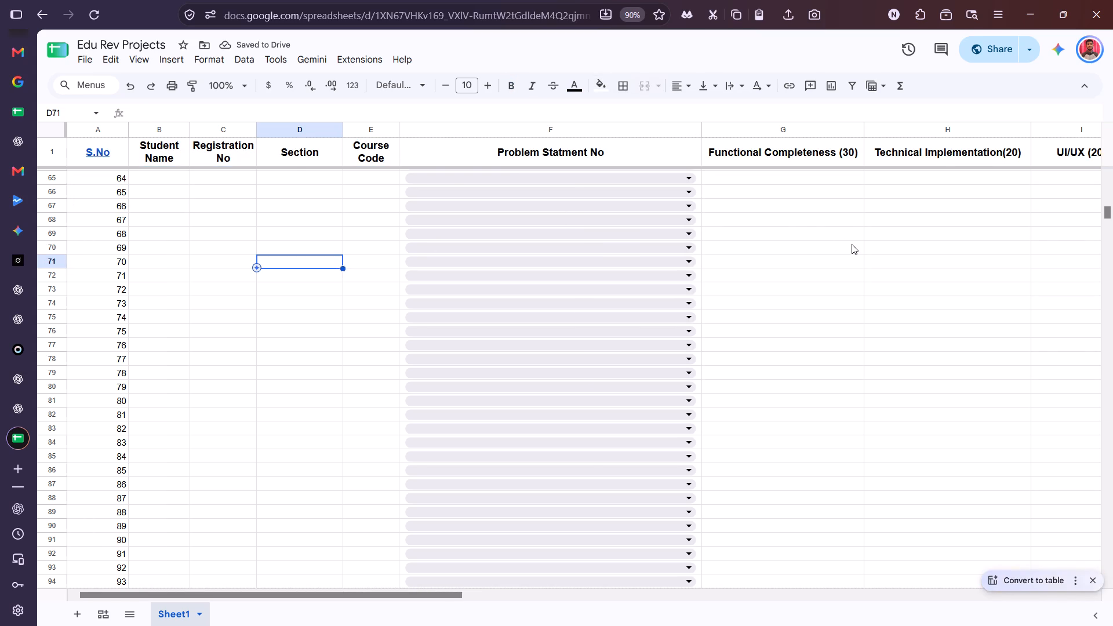
scroll(852, 244, "left", 3)
left_click(852, 244)
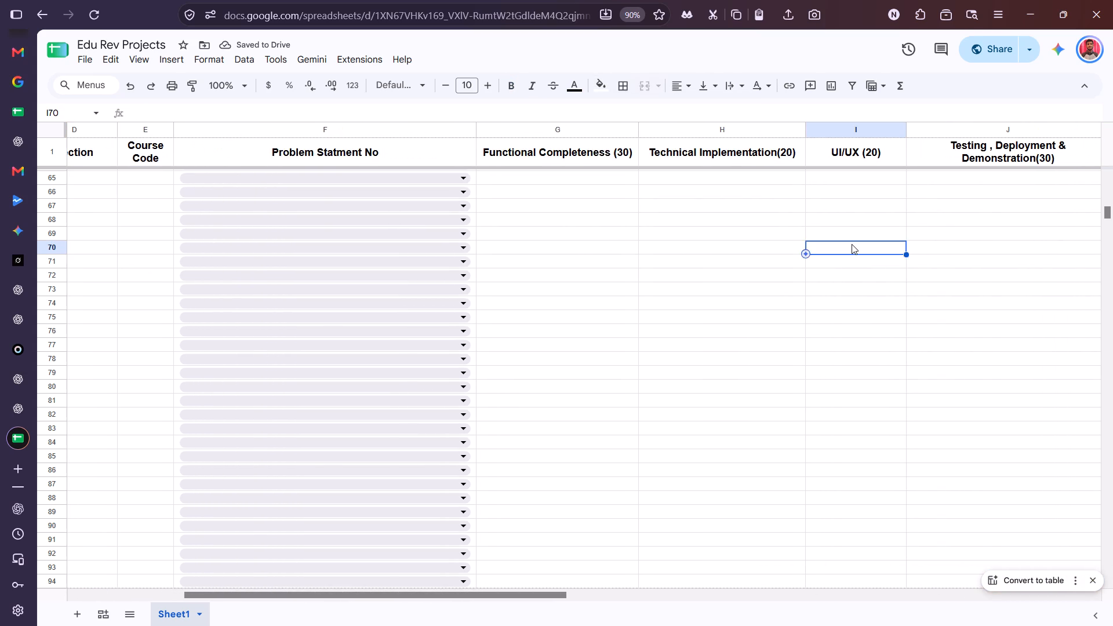
scroll(852, 244, "left", 3)
scroll(852, 244, "right", 5)
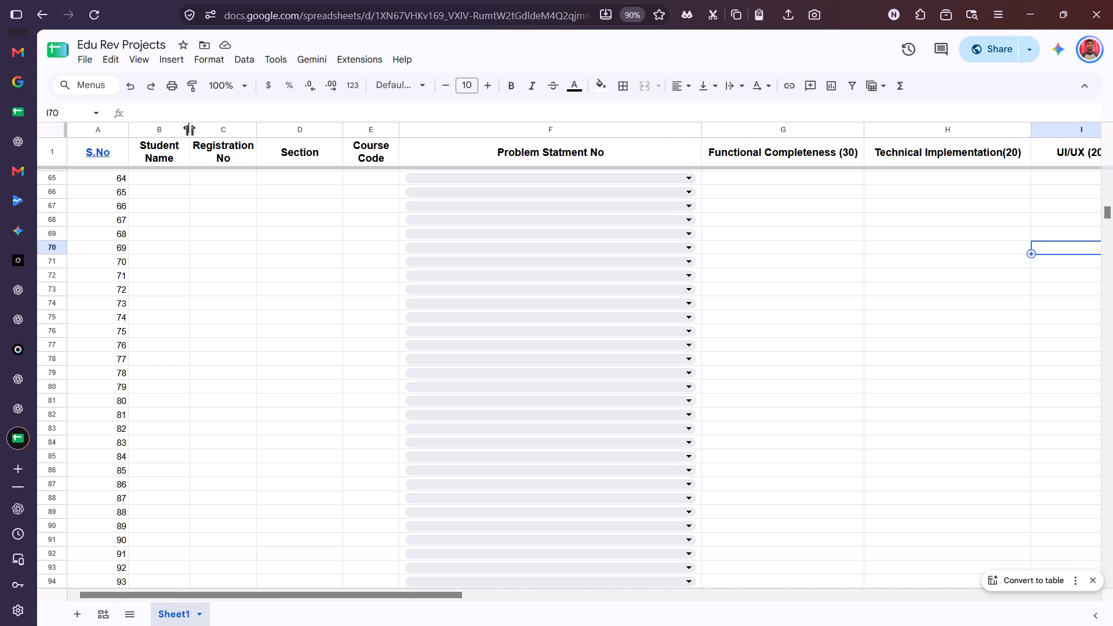
Widen the "Student Name" and "Registration No" columns so that each header fits on one line.
left_click_drag(189, 126, 247, 130)
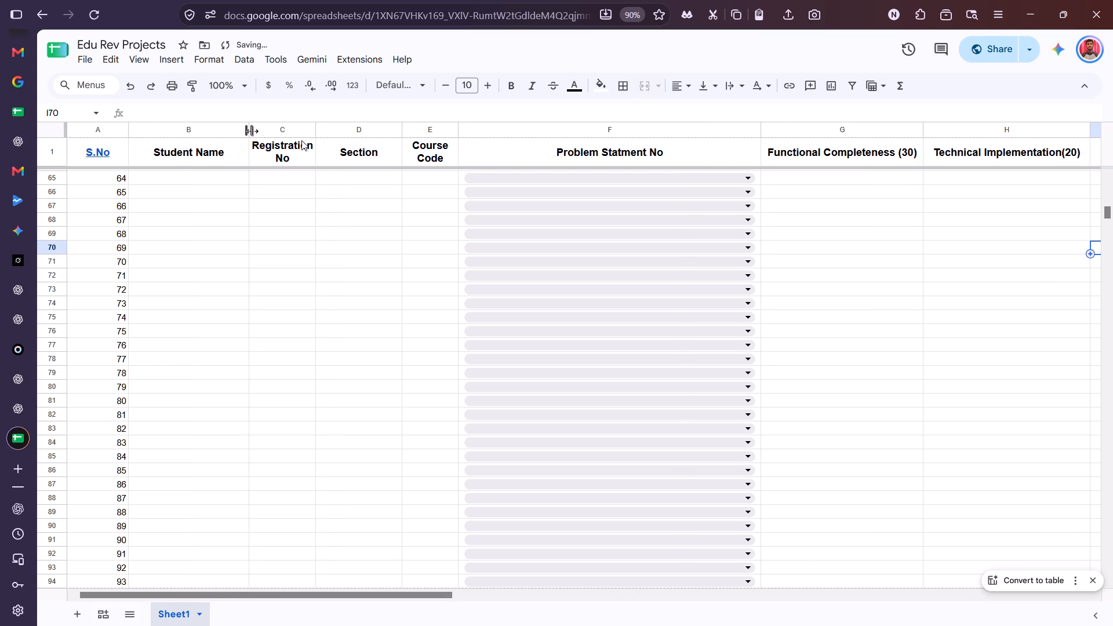
left_click_drag(314, 128, 348, 128)
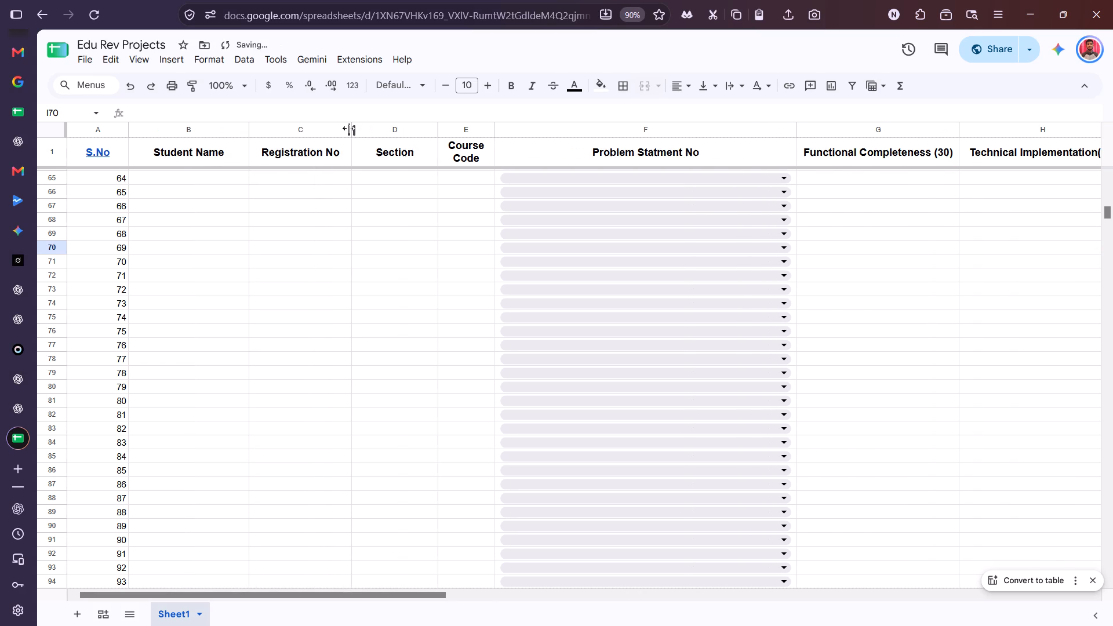
left_click(279, 219)
Centre the contents of the "S.No" column A horizontally and align them vertically to the middle.
left_click(104, 131)
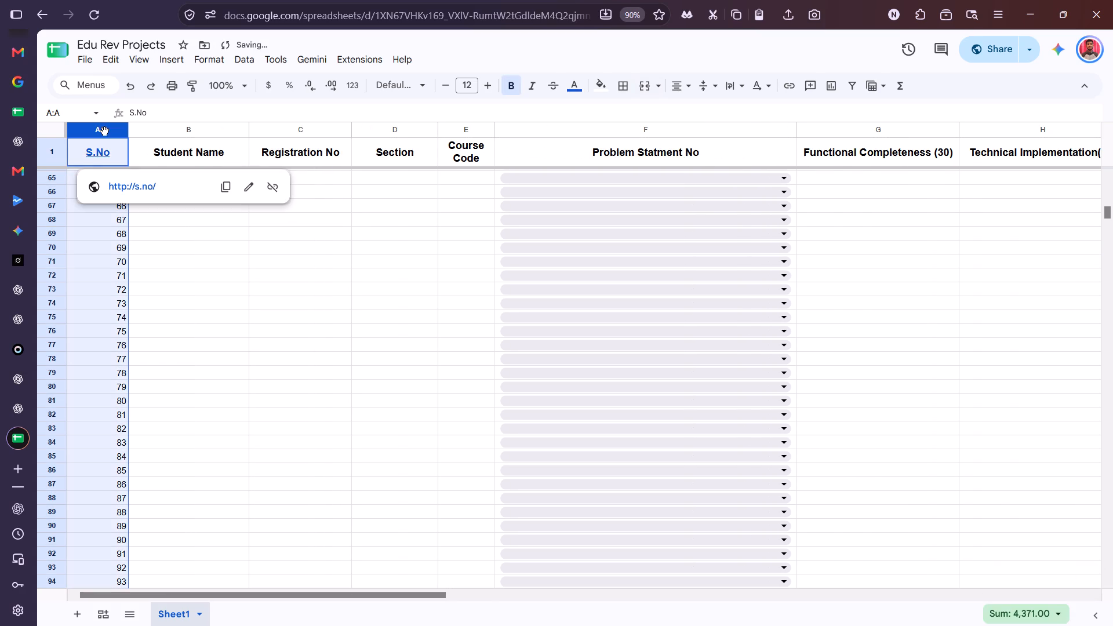
left_click(681, 82)
left_click(683, 110)
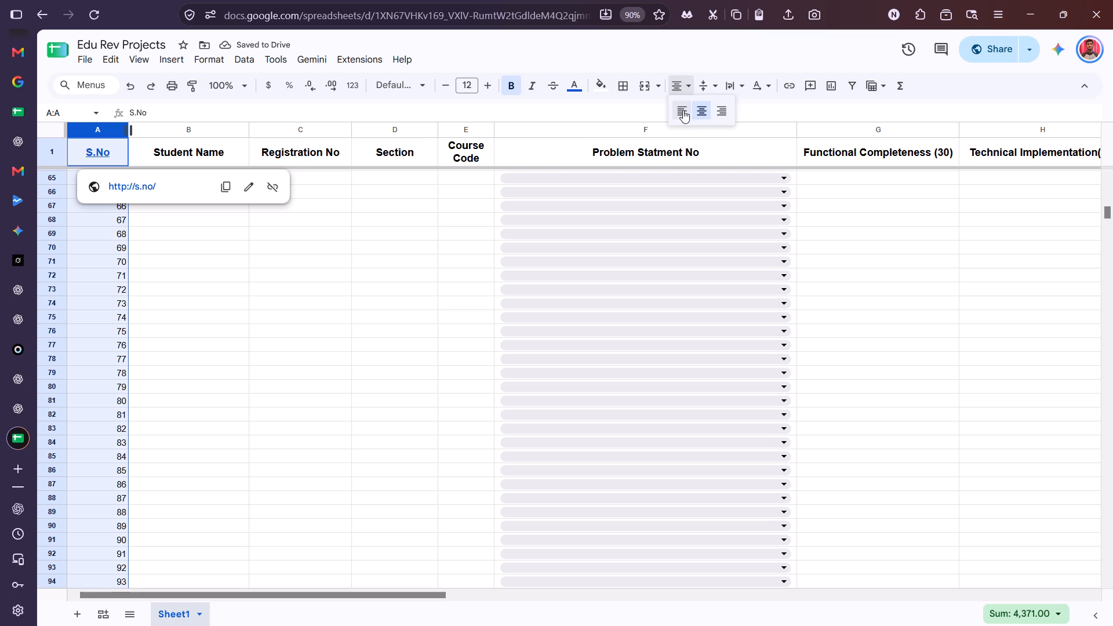
left_click(681, 96)
left_click(681, 94)
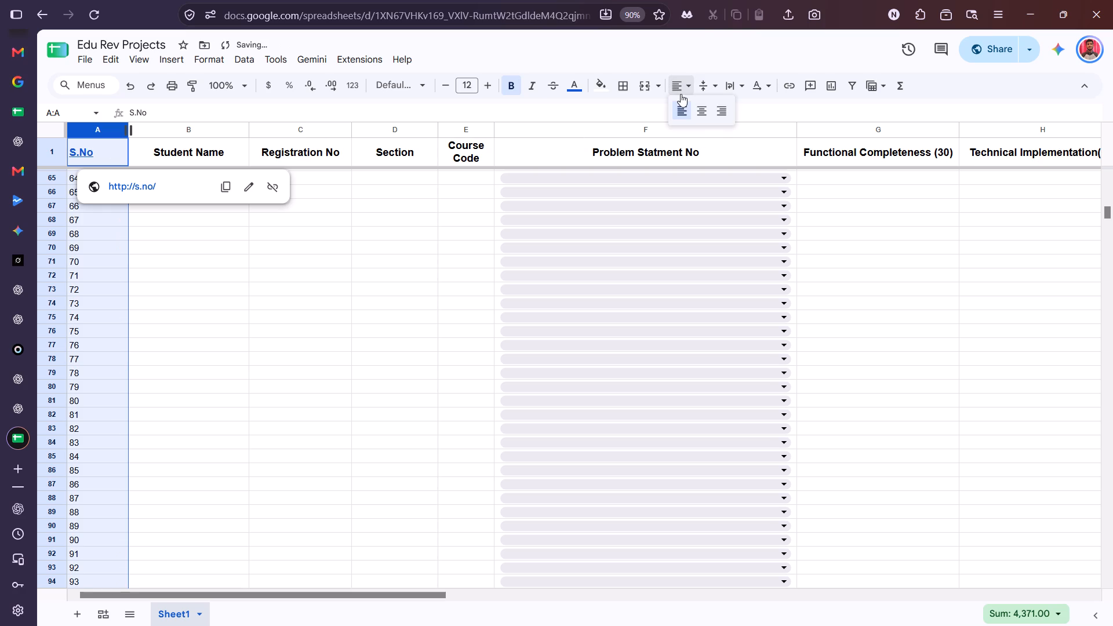
left_click(704, 112)
left_click(707, 86)
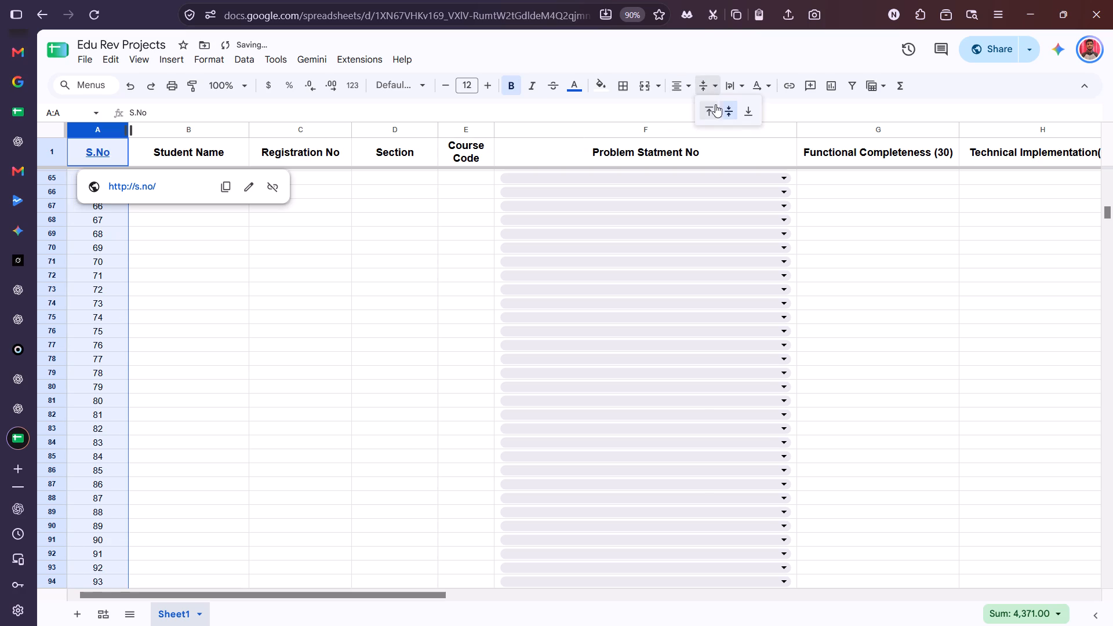
left_click(727, 107)
left_click(363, 282)
scroll(363, 282, "up", 12)
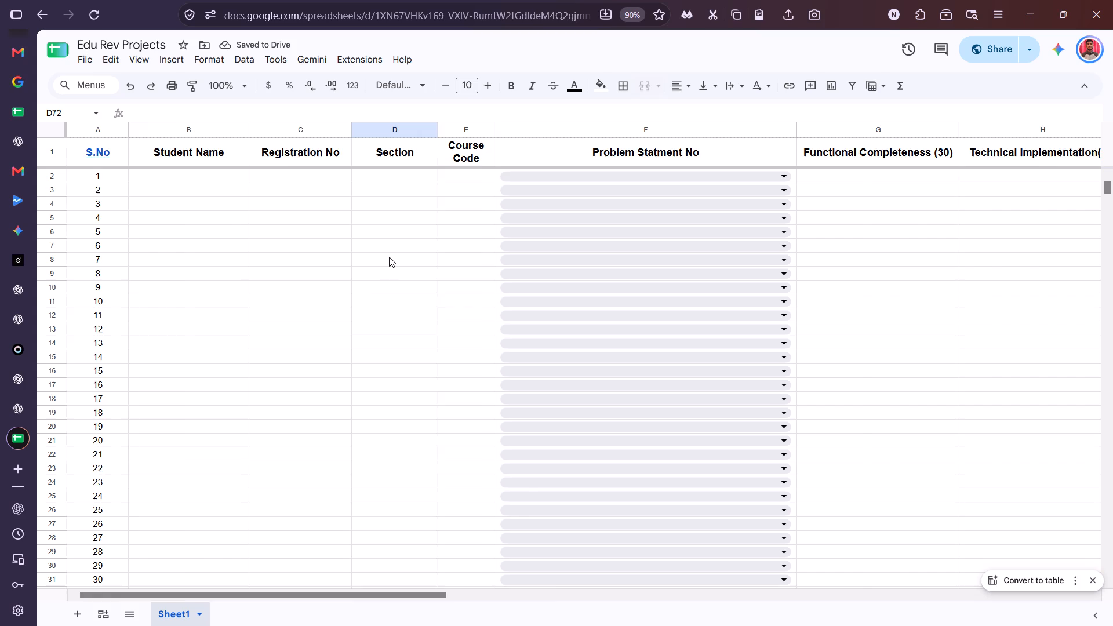
Add the header "Remarks (if Any)" in cell K1, after the "Testing , Deployment & Demonstration(30)" column.
scroll(389, 257, "left", 6)
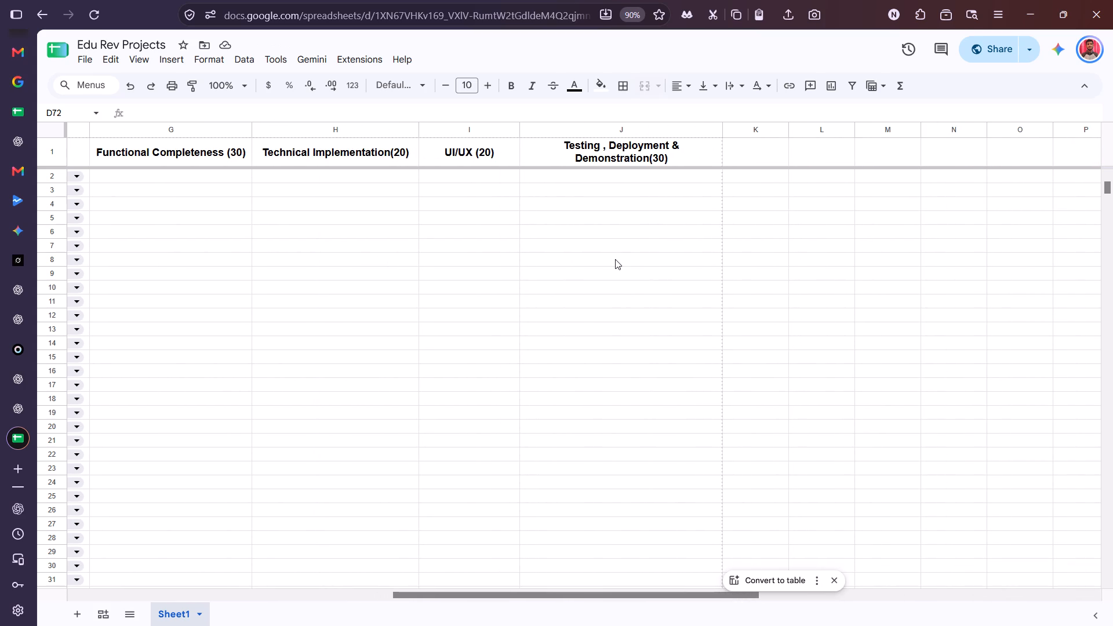
scroll(615, 259, "right", 5)
scroll(615, 259, "left", 4)
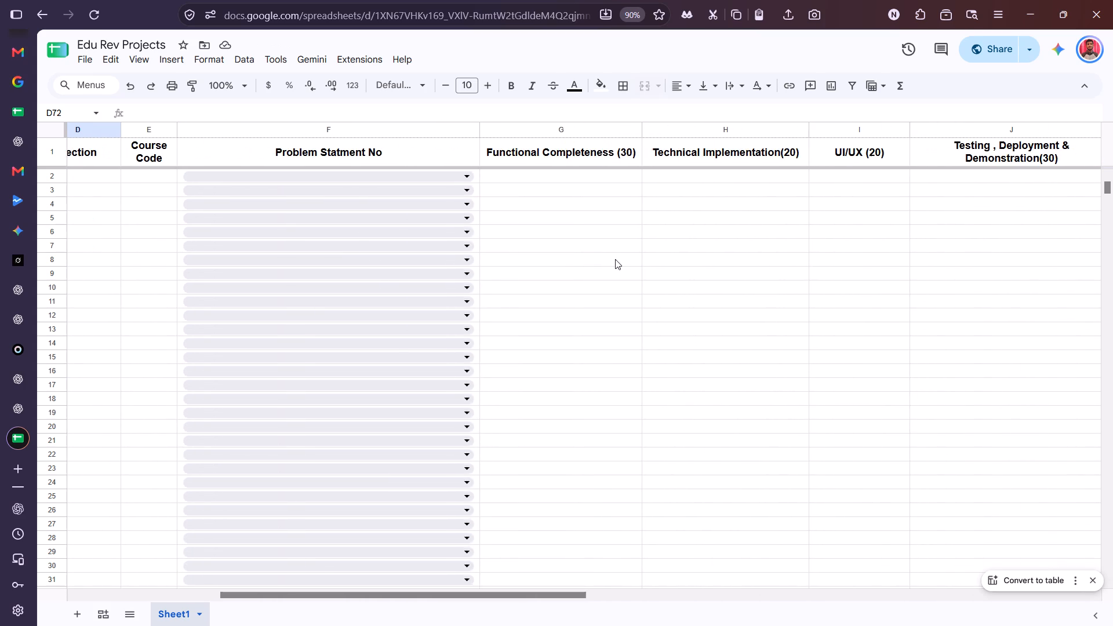
scroll(615, 259, "left", 3)
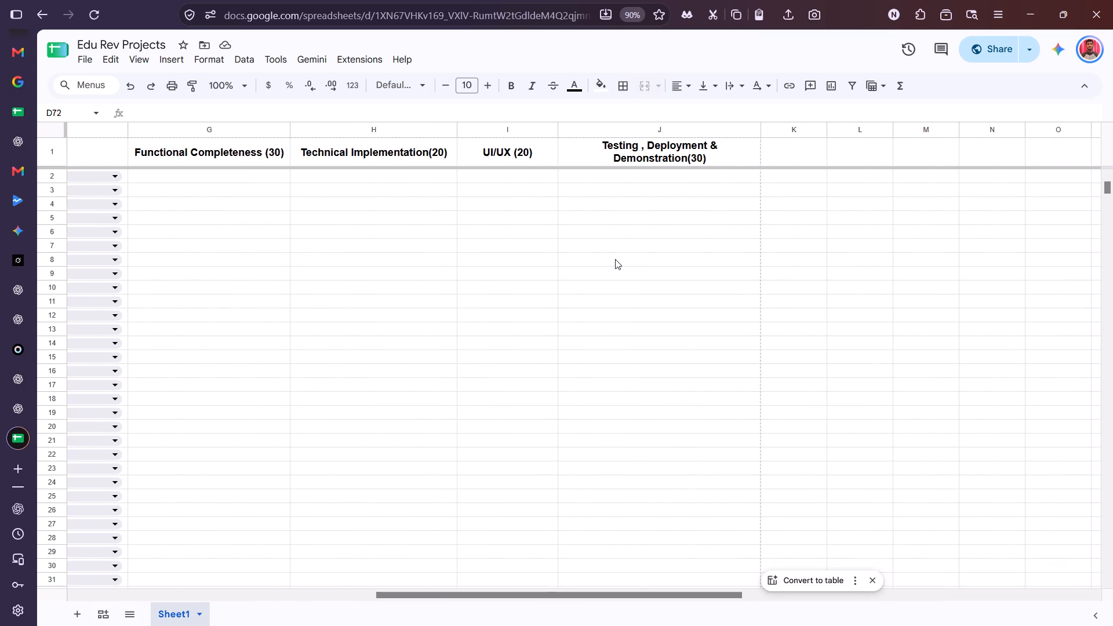
scroll(615, 259, "right", 1)
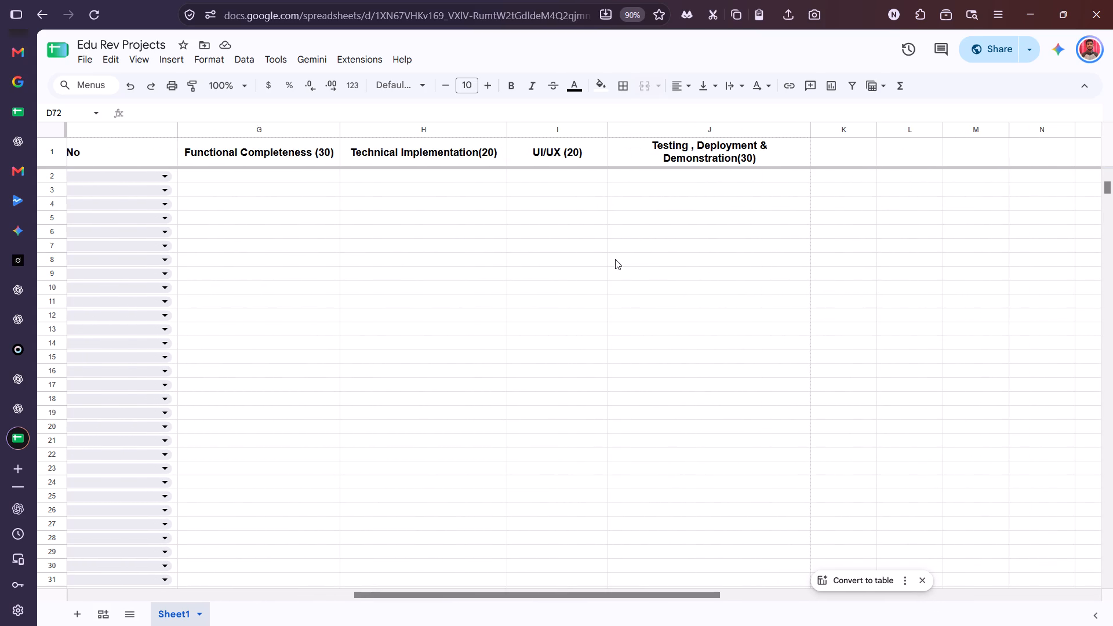
double_click(845, 155)
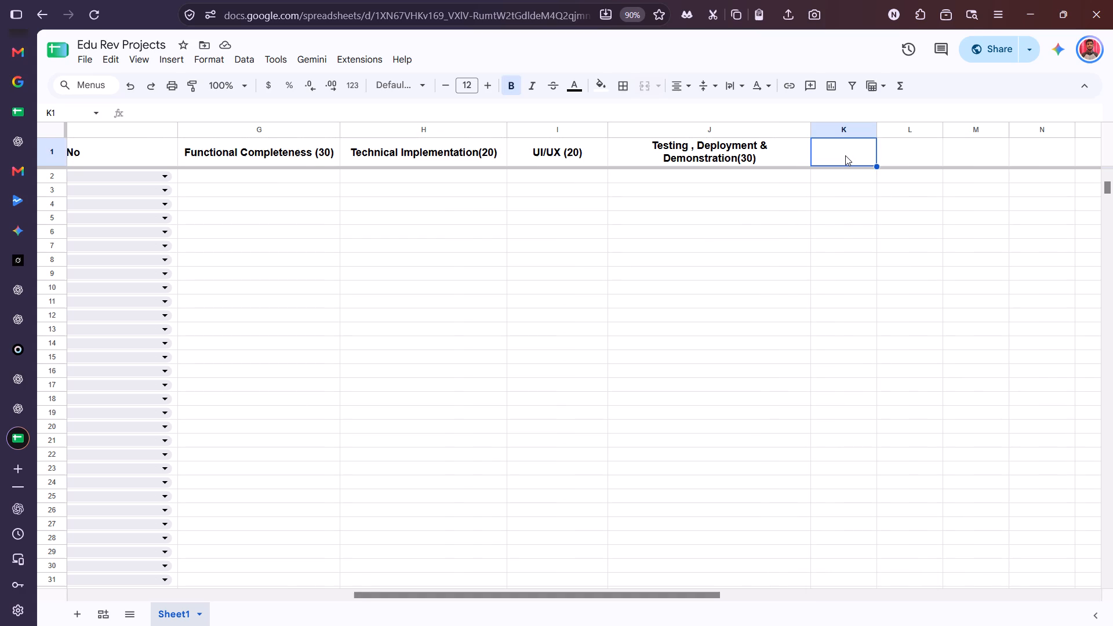
type("Remarks")
key("space")
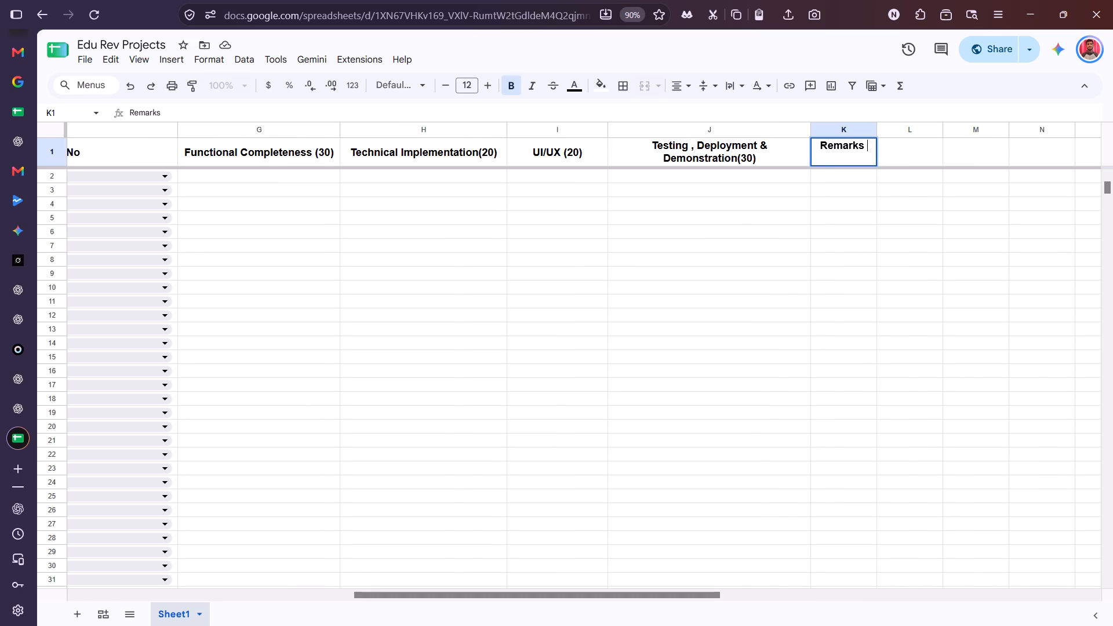
type("(if Any")
key("shift+parenright")
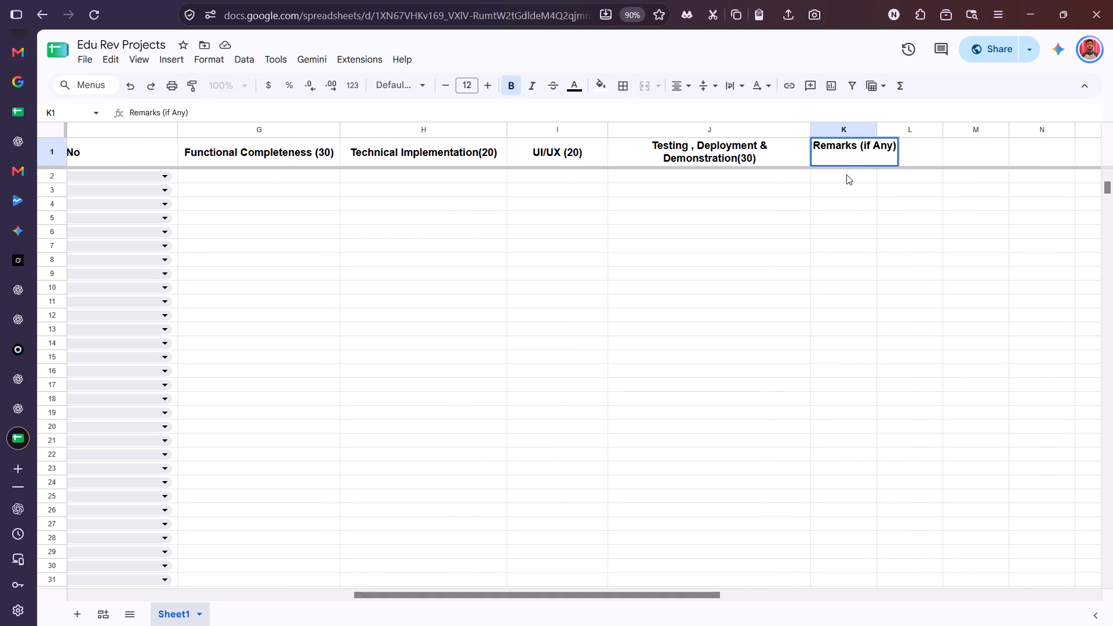
left_click(885, 209)
Widen column K so that the "Remarks (if Any)" header fits on one line.
left_click_drag(878, 132, 922, 132)
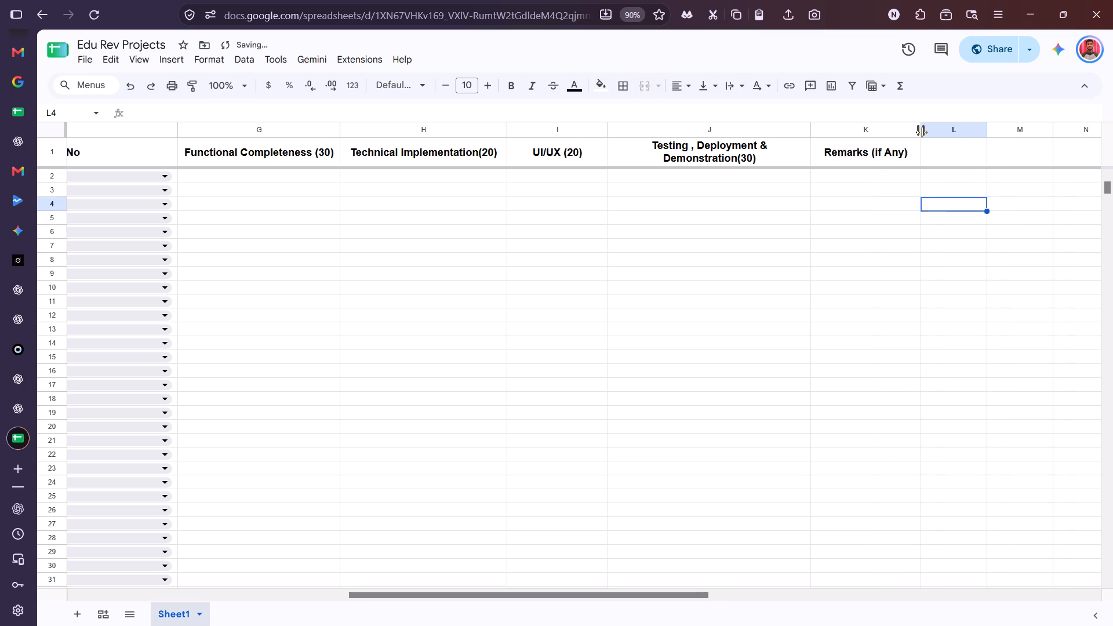
left_click(835, 209)
left_click(825, 289)
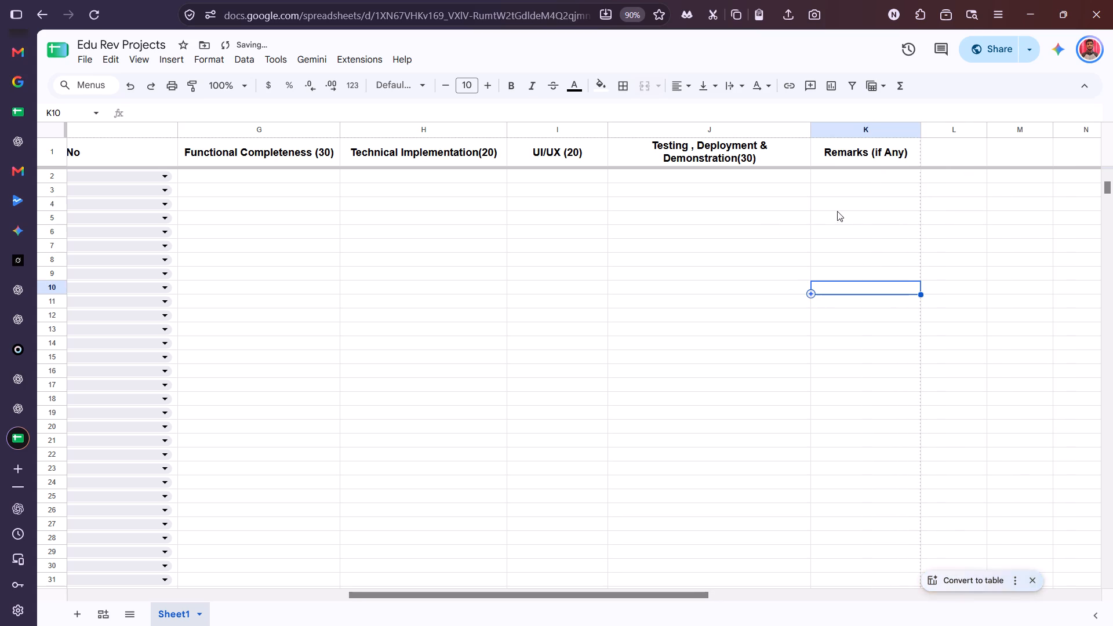
Apply all borders to columns A through K, from "S.No" to "Remarks (if Any)".
scroll(755, 218, "right", 3)
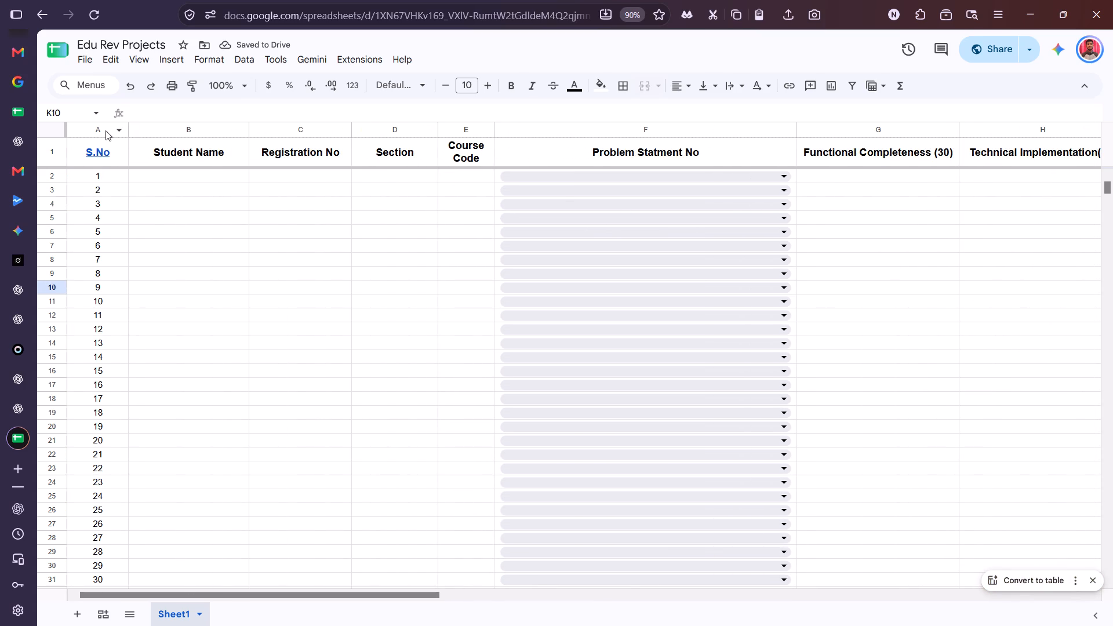
left_click_drag(106, 130, 1001, 299)
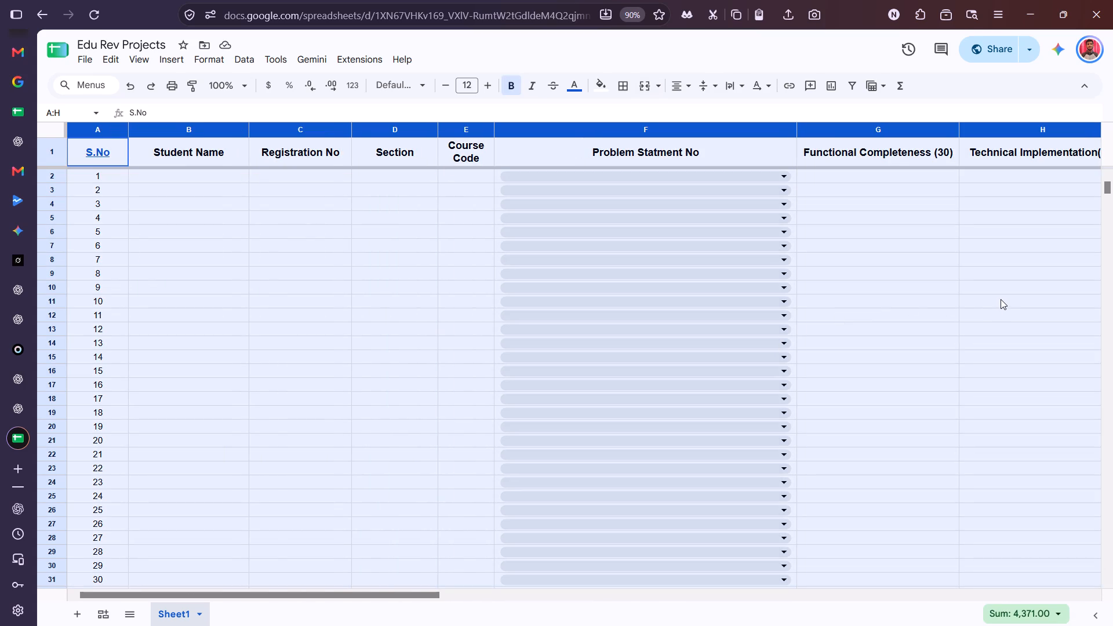
left_click_drag(1001, 299, 1001, 298)
scroll(1001, 298, "left", 8)
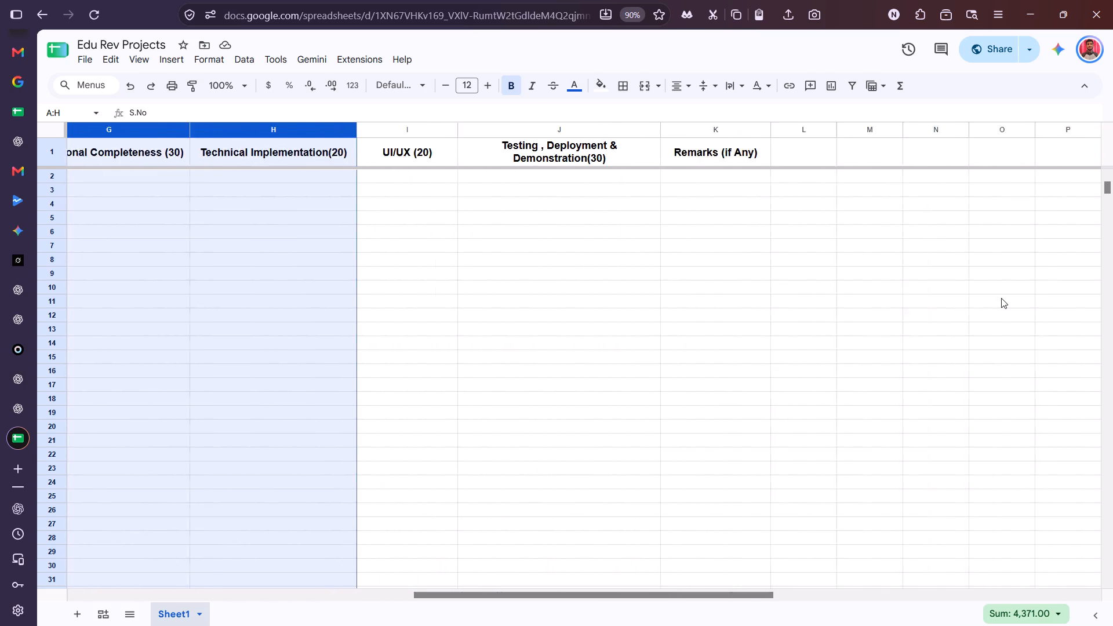
scroll(1001, 298, "left", 1)
key("shift+Right")
key("shift+Right")
key("shift+Right")
key("shift+Right")
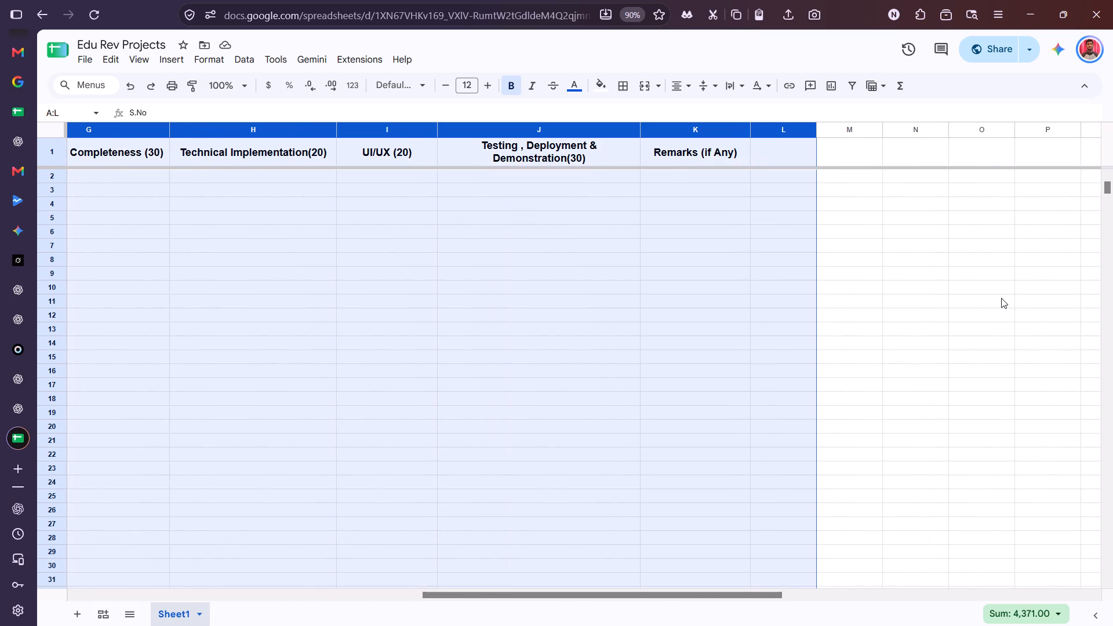
key("shift+Left")
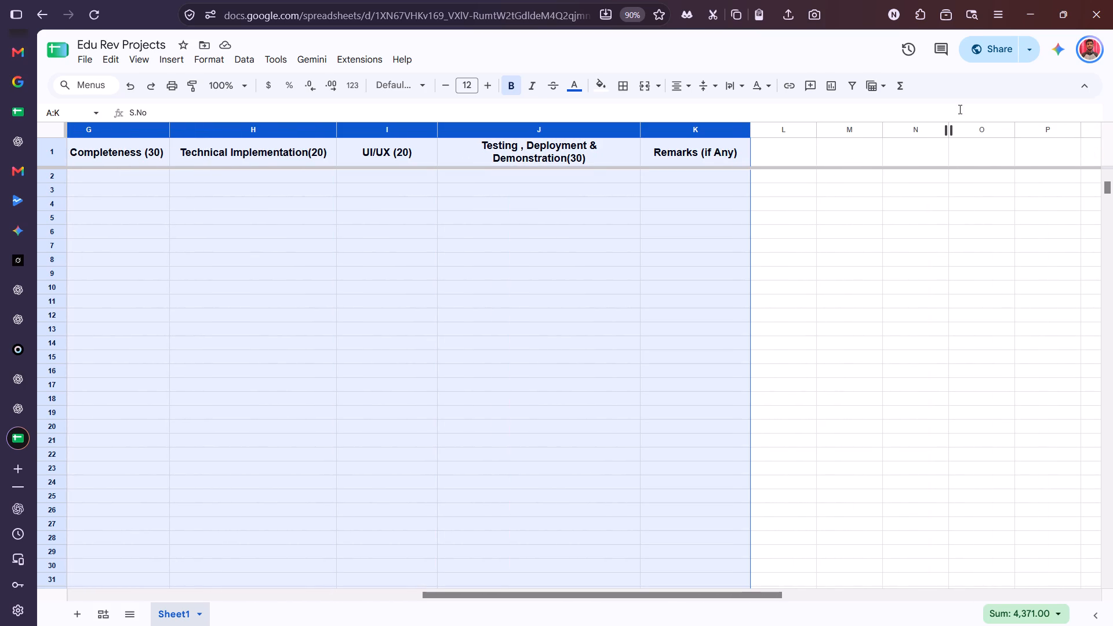
left_click(619, 88)
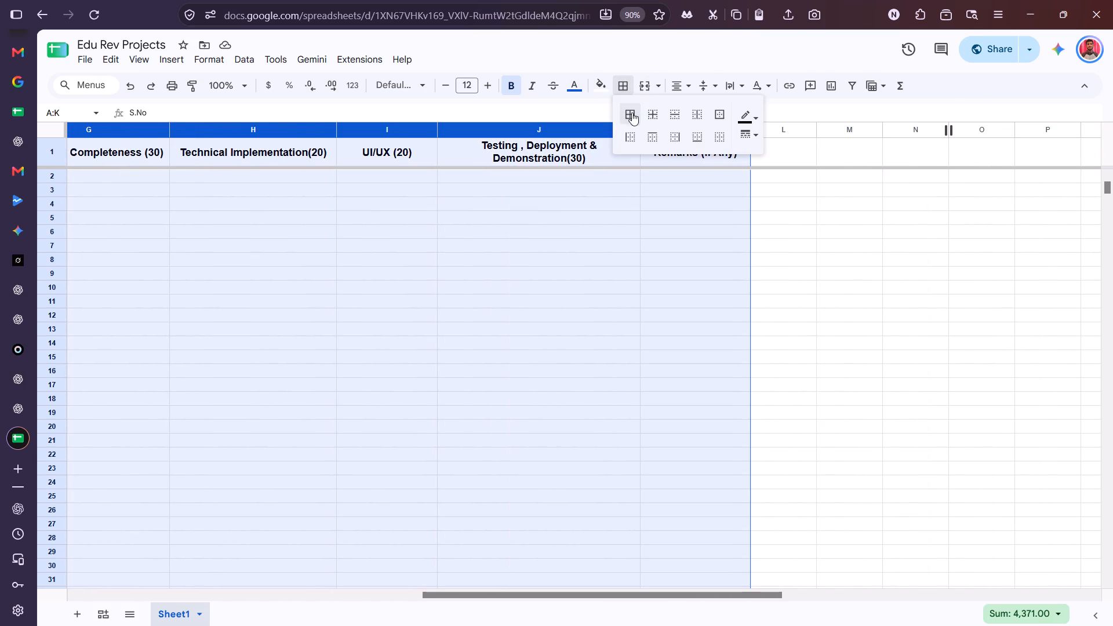
left_click(632, 113)
left_click(606, 345)
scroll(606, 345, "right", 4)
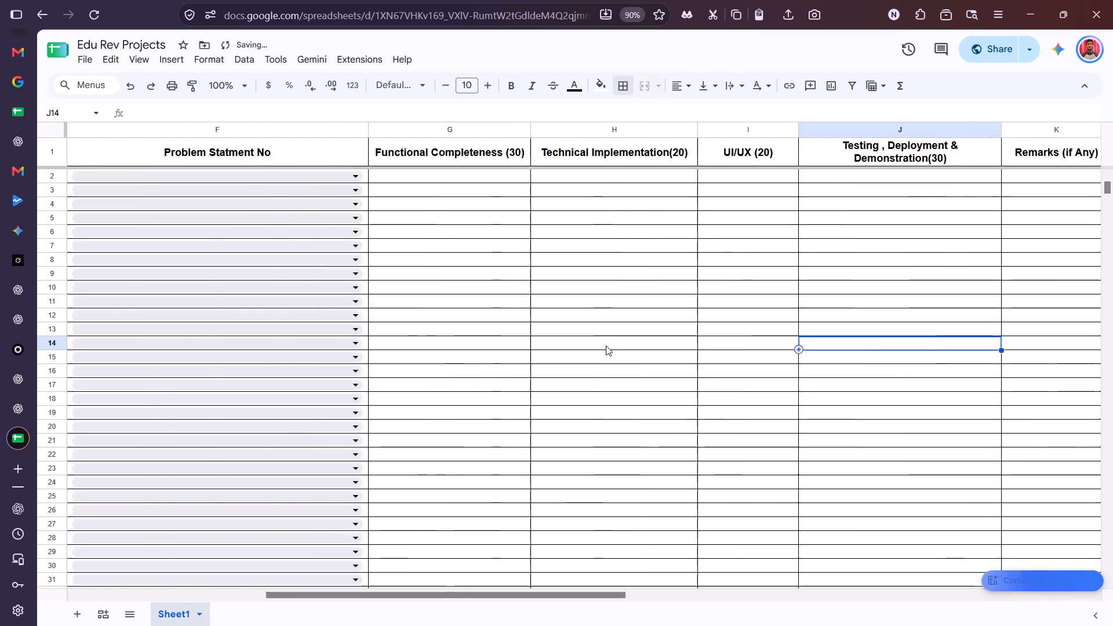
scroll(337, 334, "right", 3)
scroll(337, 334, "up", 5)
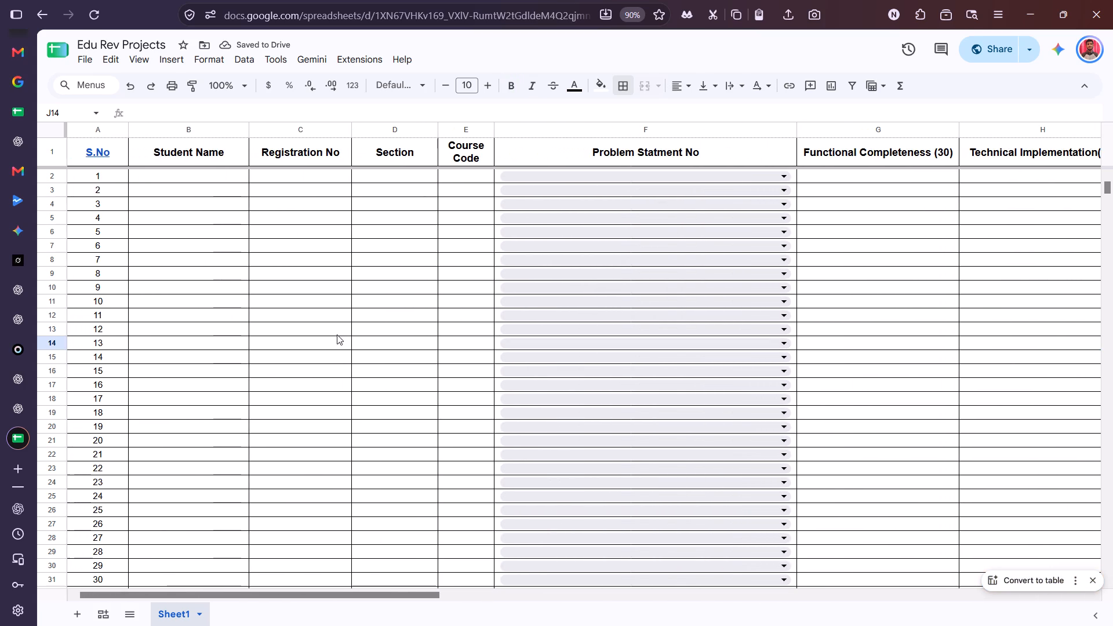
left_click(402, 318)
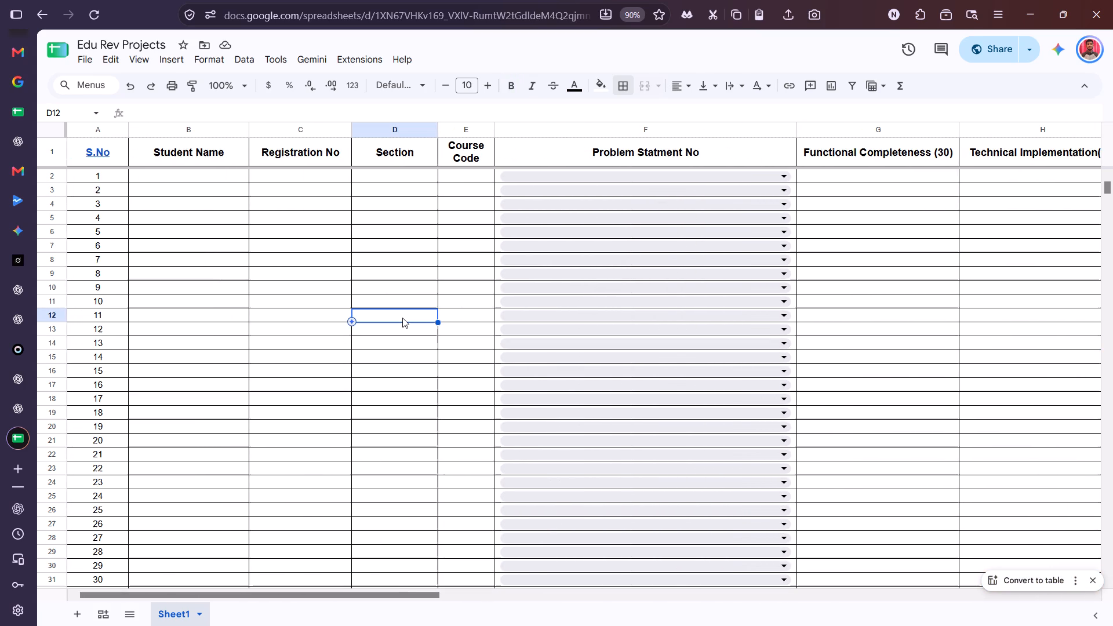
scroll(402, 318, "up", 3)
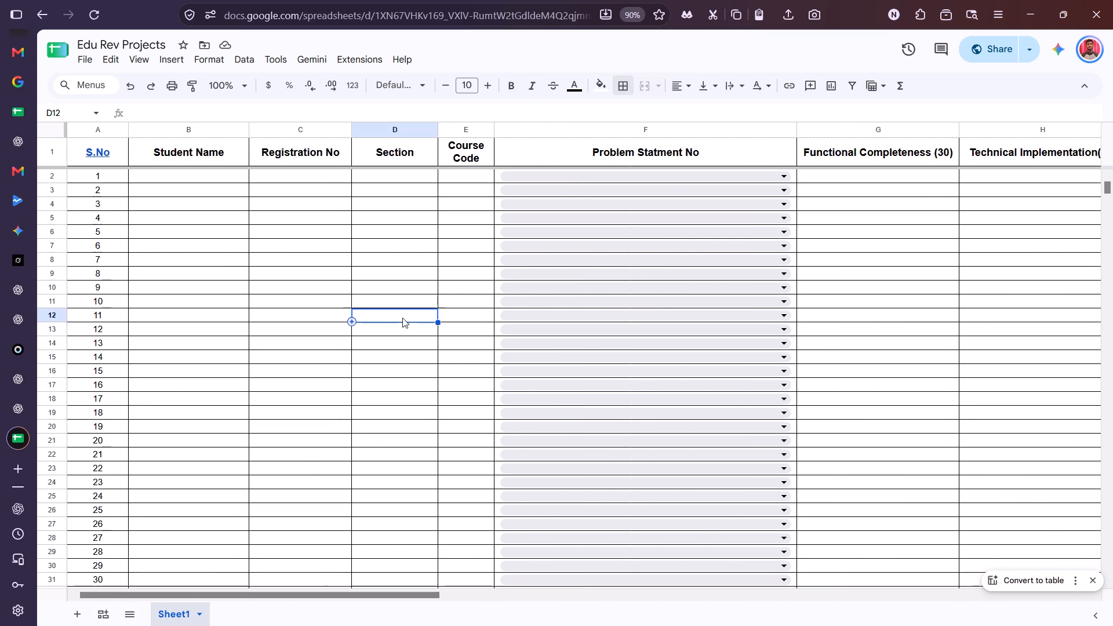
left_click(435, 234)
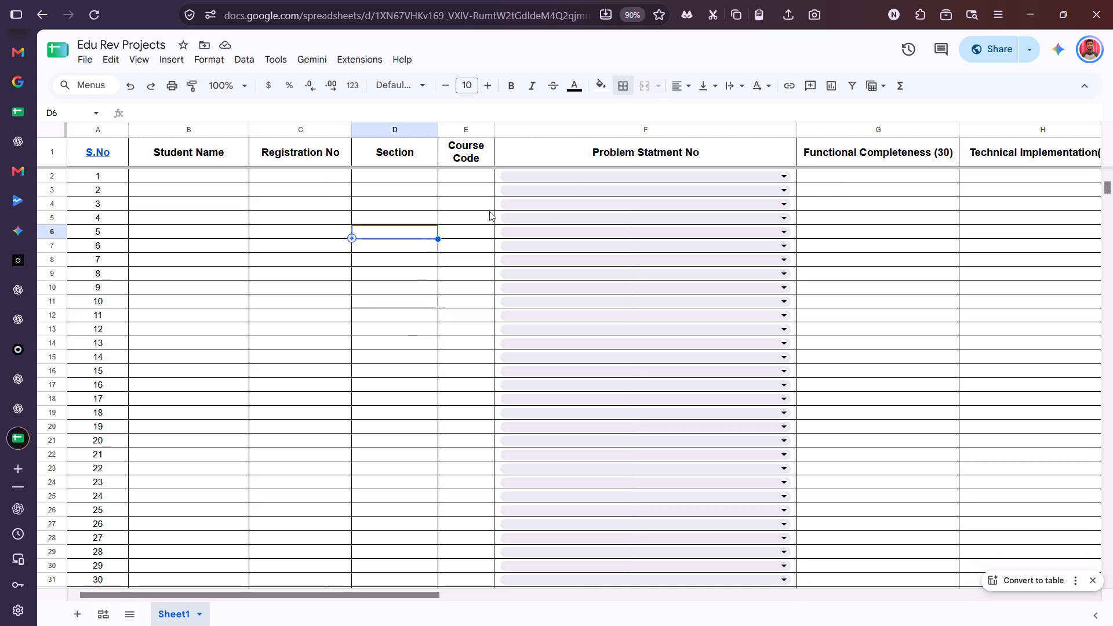
Review the finished table layout across all columns, from "S.No" through "Remarks (if Any)".
left_click(452, 314)
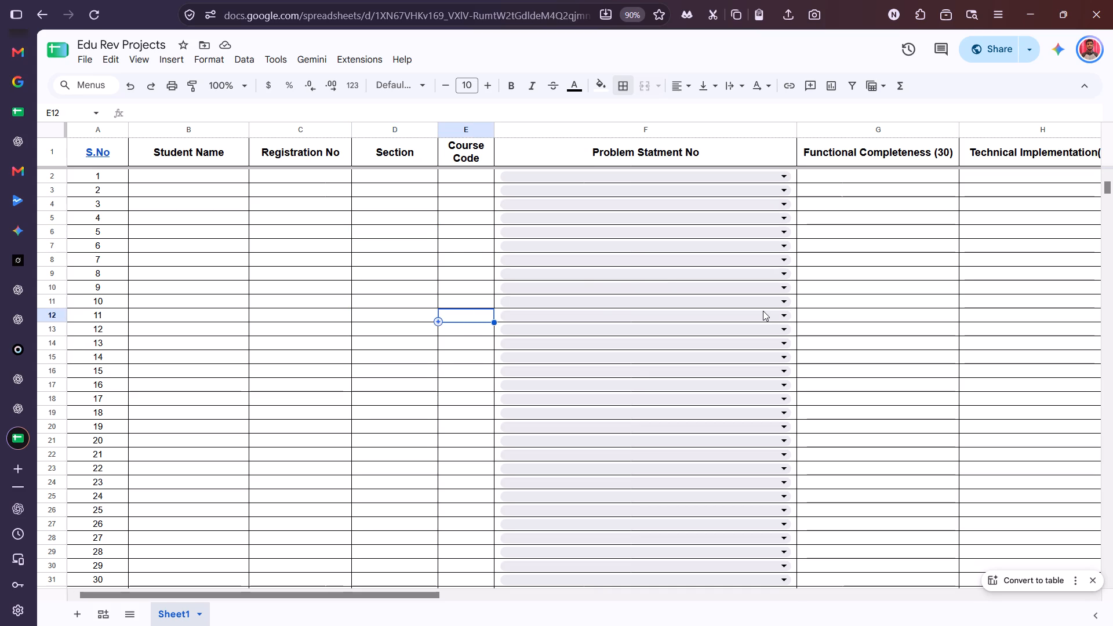
left_click(1023, 323)
scroll(1023, 323, "left", 1)
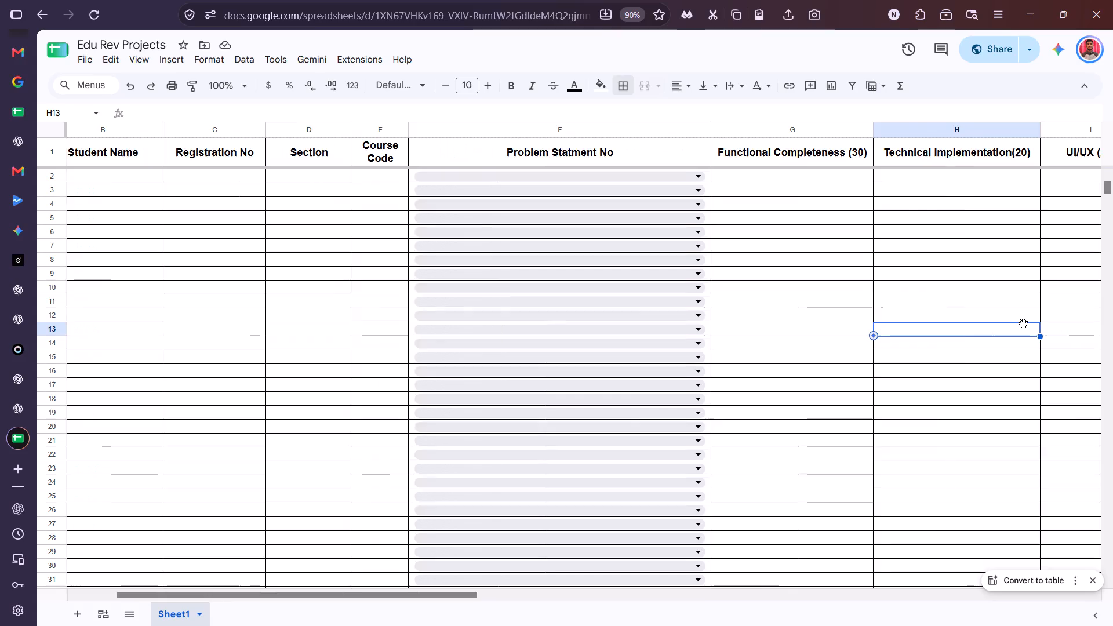
scroll(1023, 323, "left", 4)
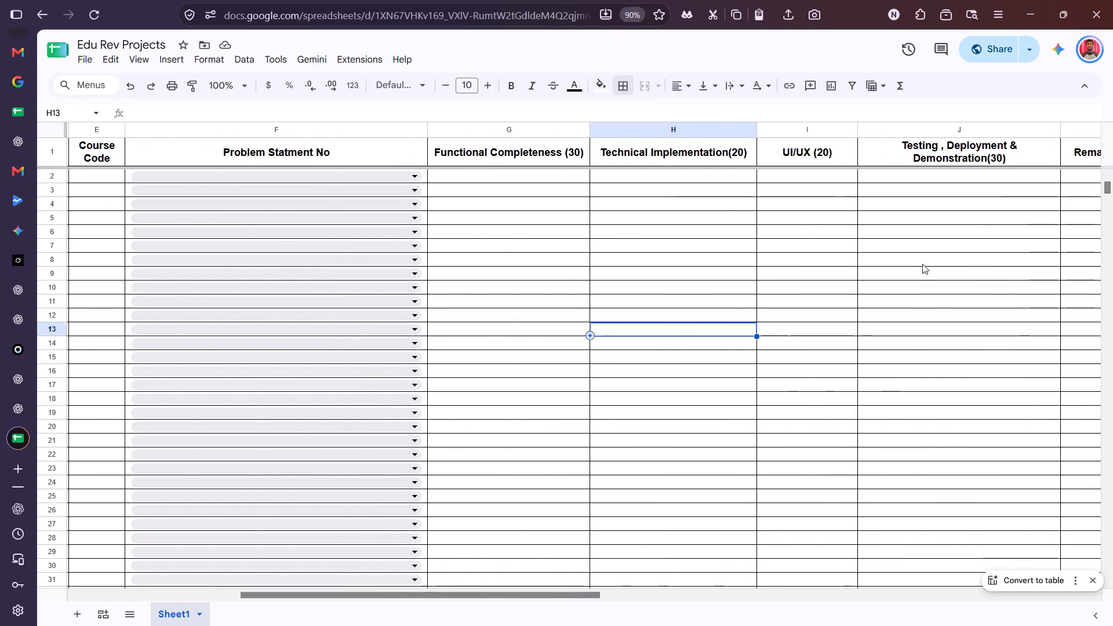
left_click(922, 264)
scroll(922, 264, "left", 4)
scroll(922, 264, "right", 8)
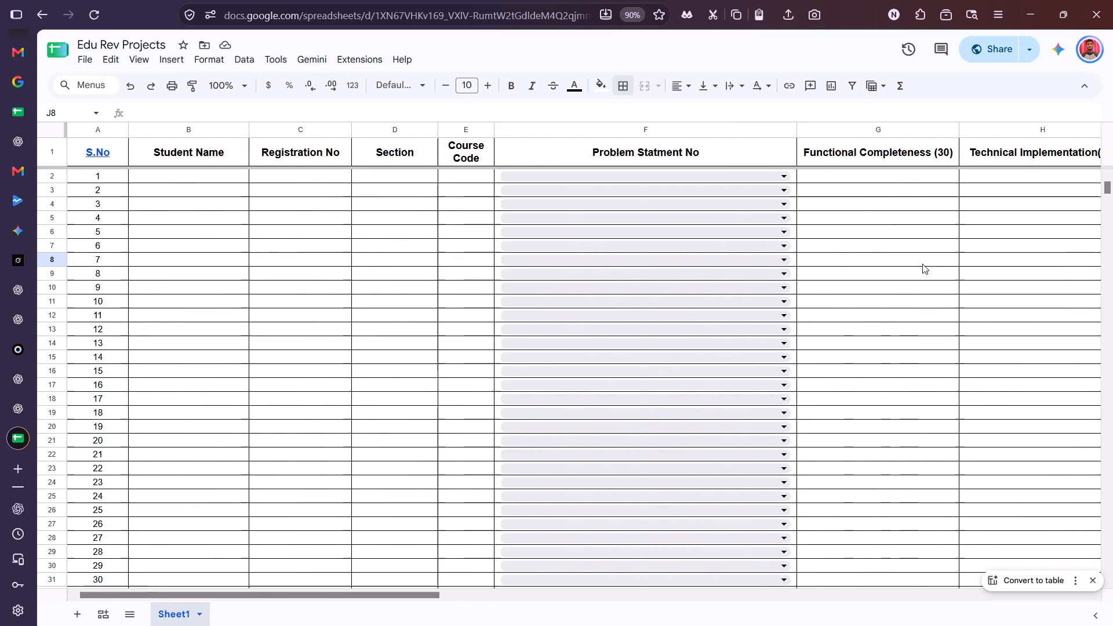
Copy the sharing link of the "Edu Rev Projects" spreadsheet and close the sharing settings.
left_click(991, 43)
left_click(991, 43)
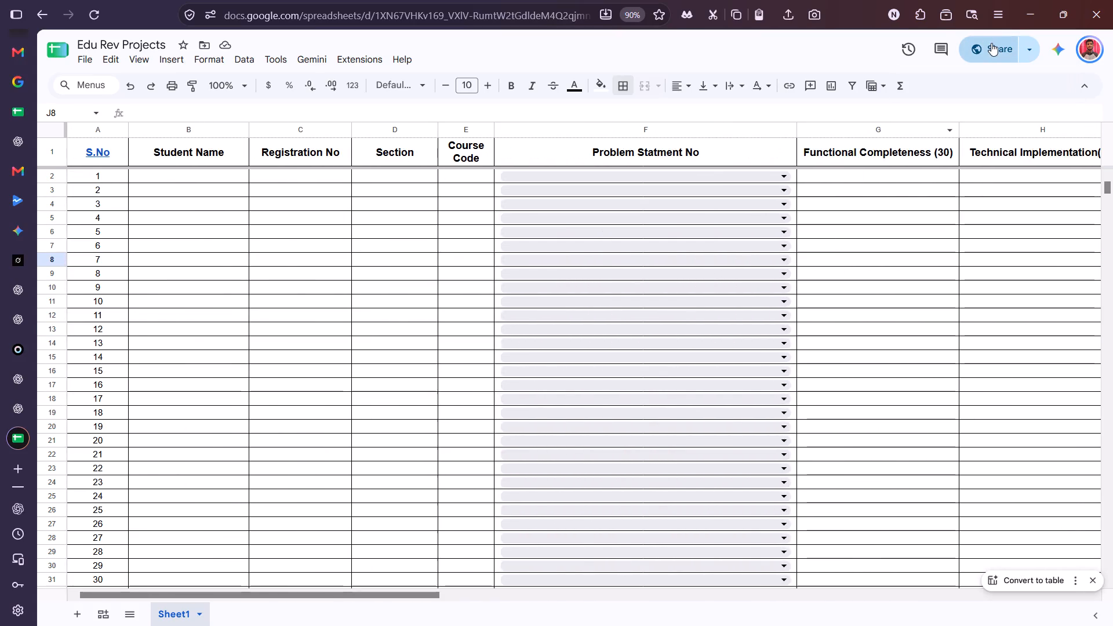
left_click(991, 43)
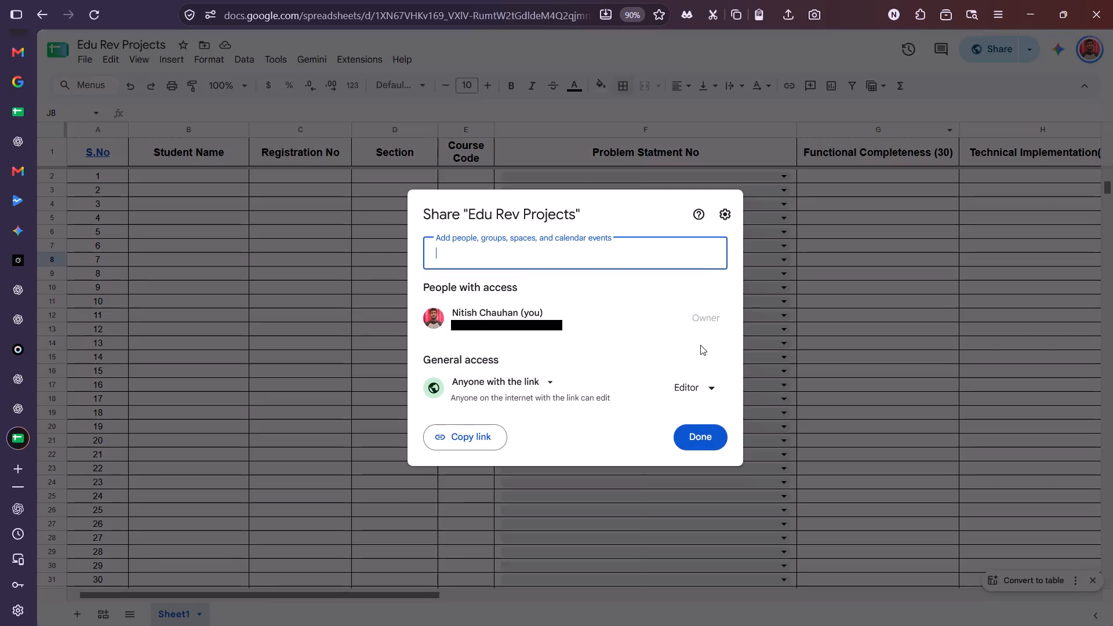
left_click(469, 428)
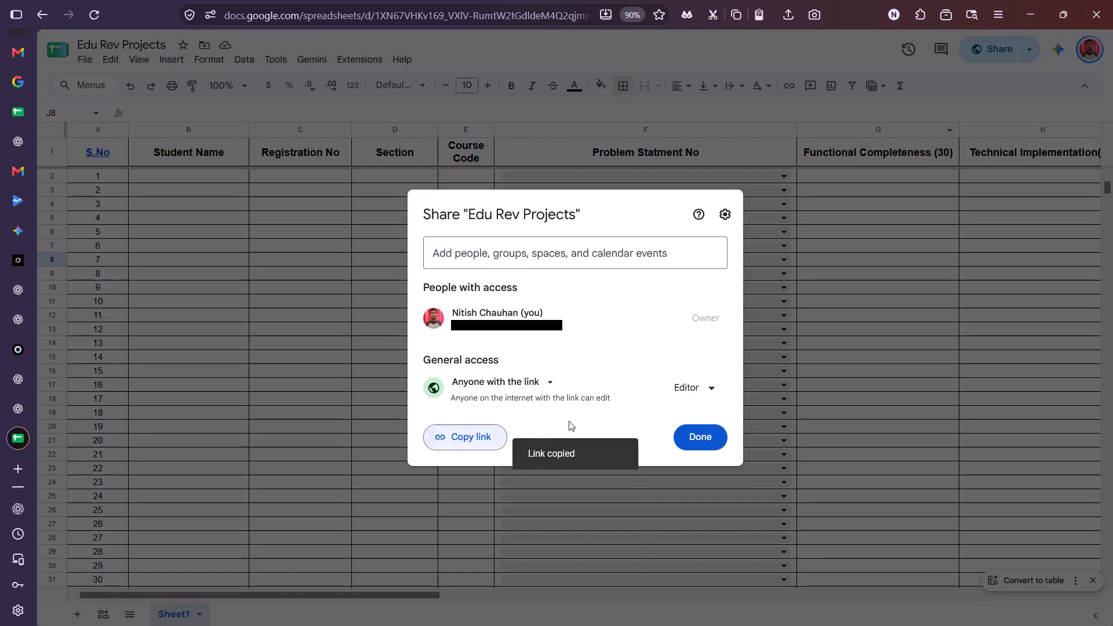
left_click(708, 430)
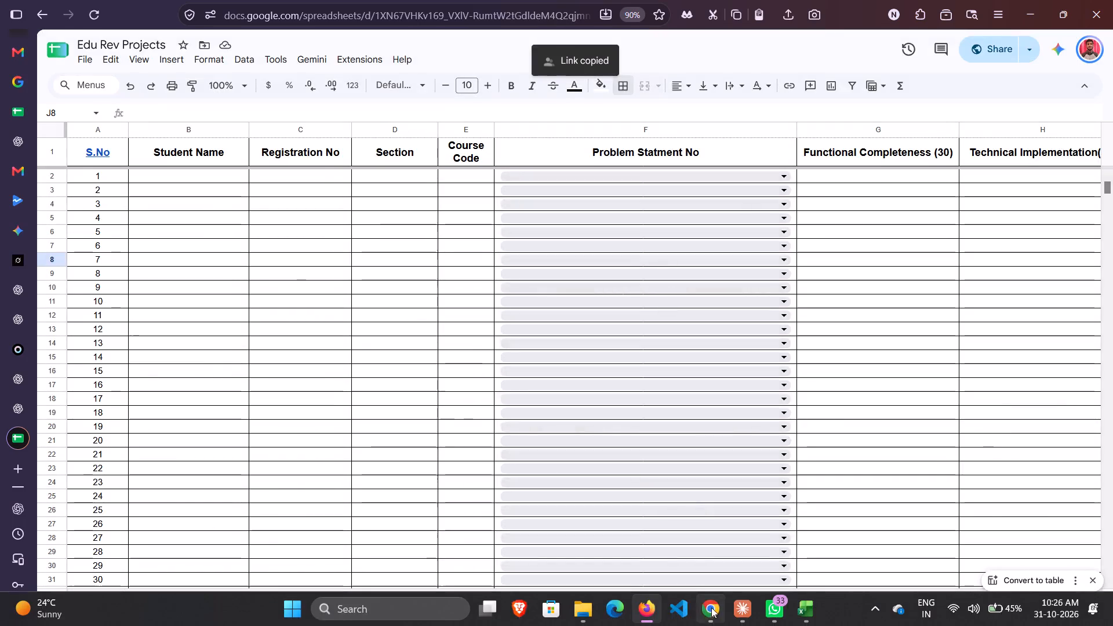
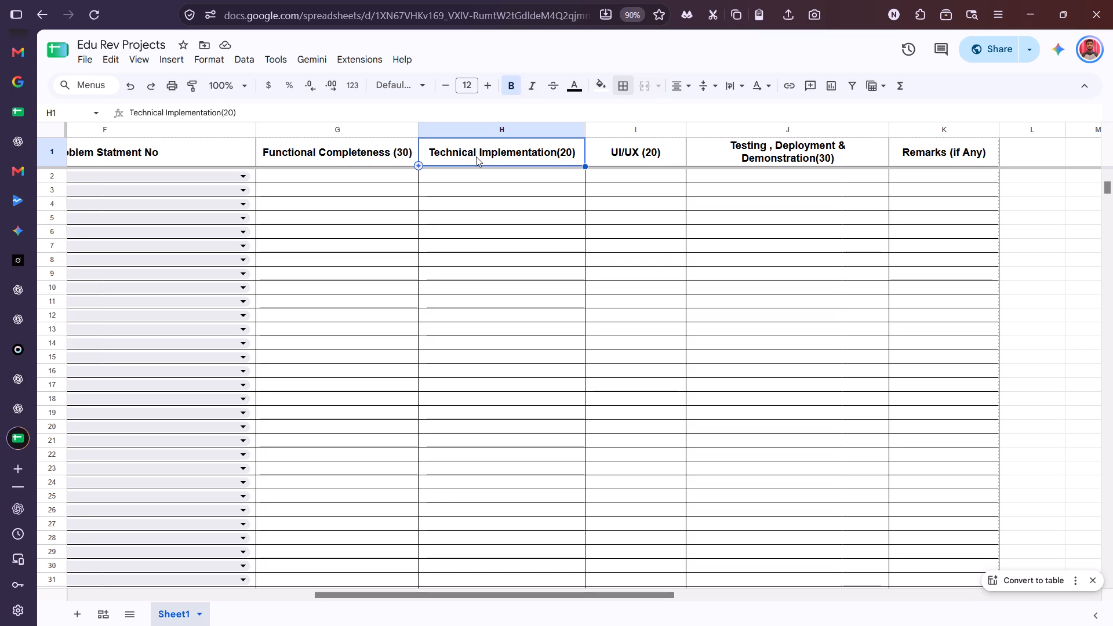
left_click(638, 159)
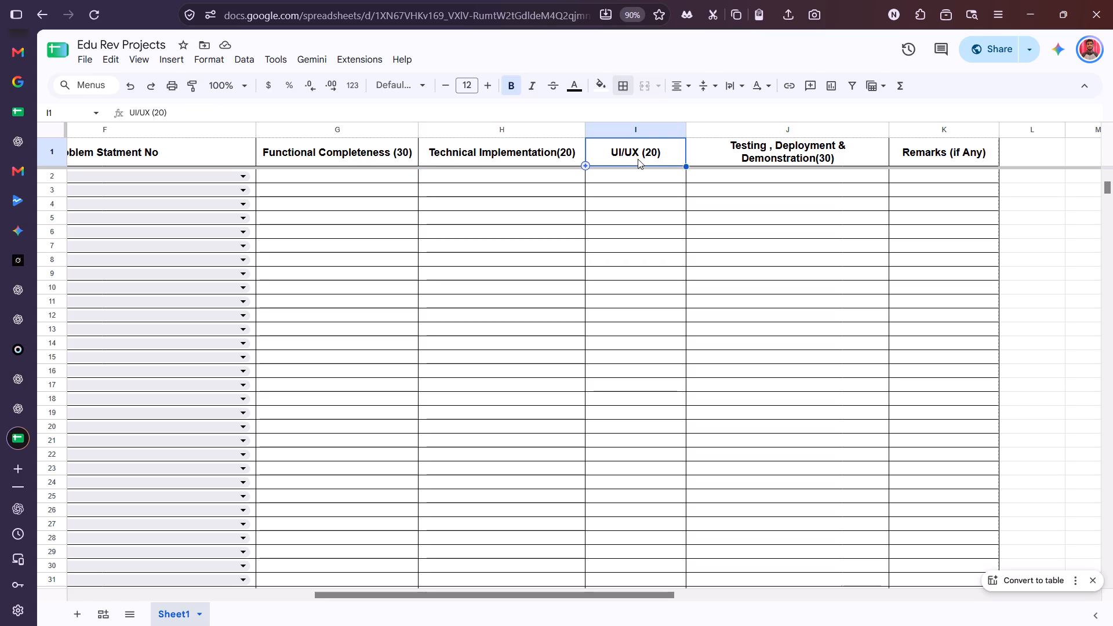
left_click(772, 218)
scroll(772, 218, "right", 4)
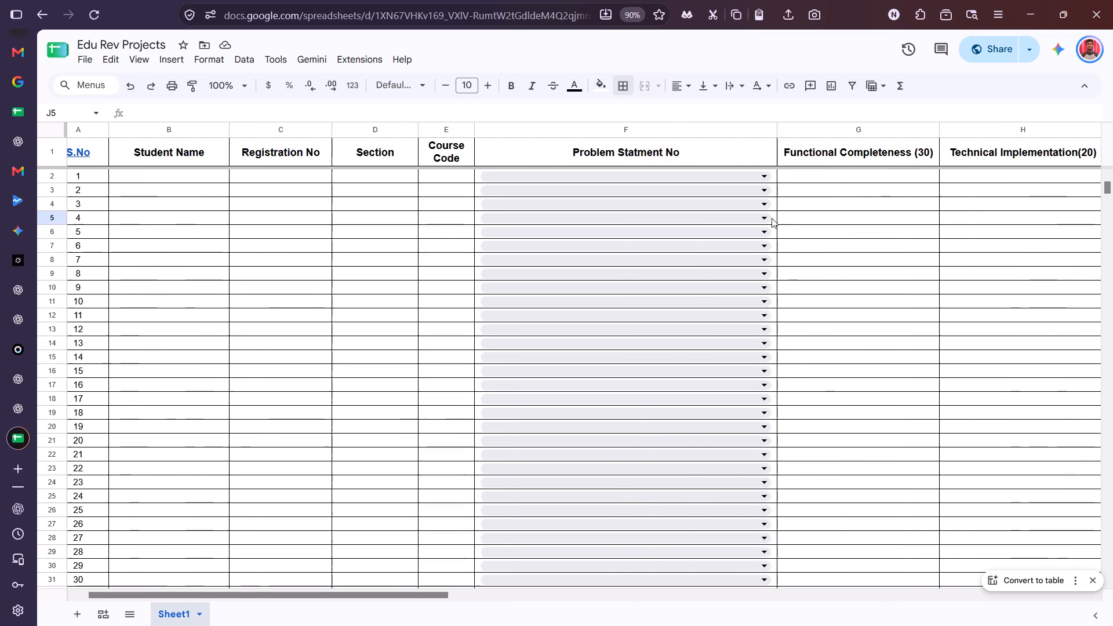
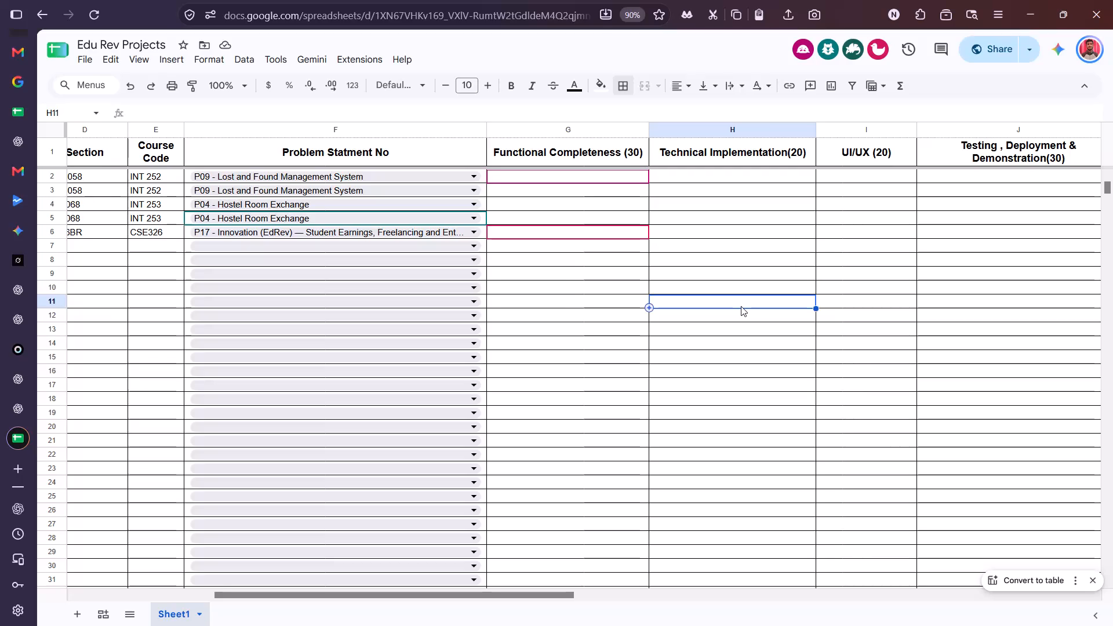
Enter the student name "Utkarsh" and the student's registration number in row 7, for S.No 6.
scroll(643, 311, "right", 2)
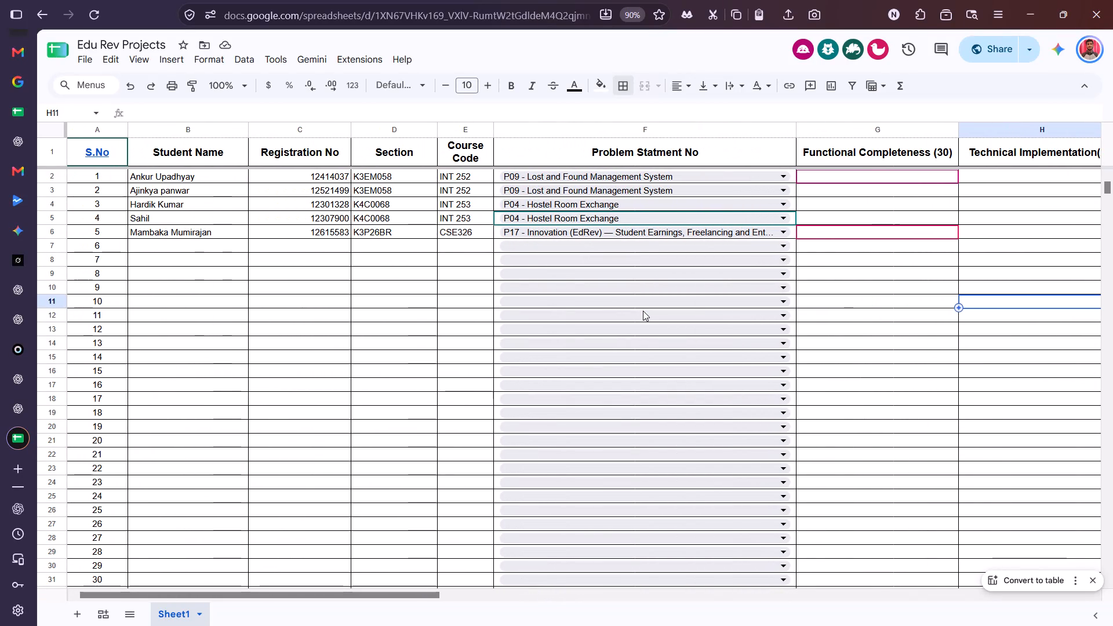
scroll(161, 260, "right", 1)
double_click(169, 250)
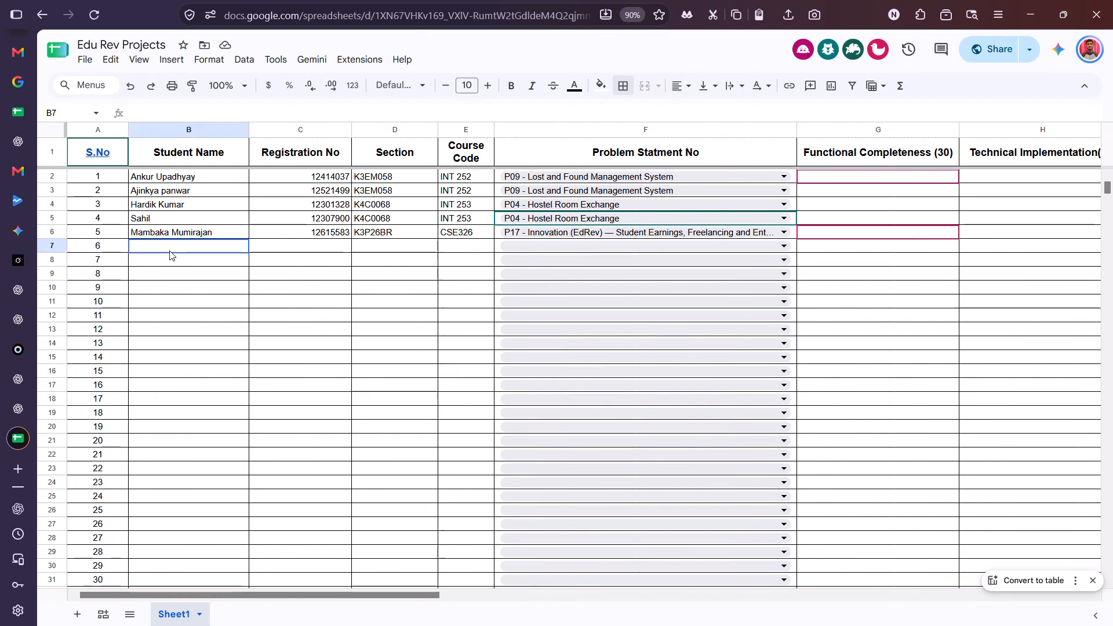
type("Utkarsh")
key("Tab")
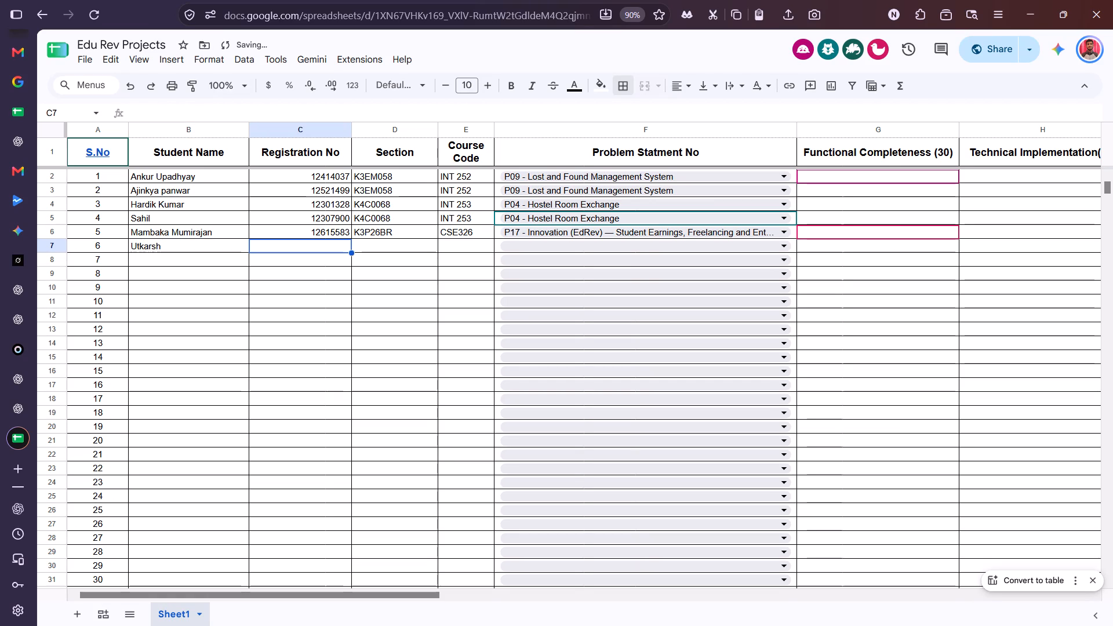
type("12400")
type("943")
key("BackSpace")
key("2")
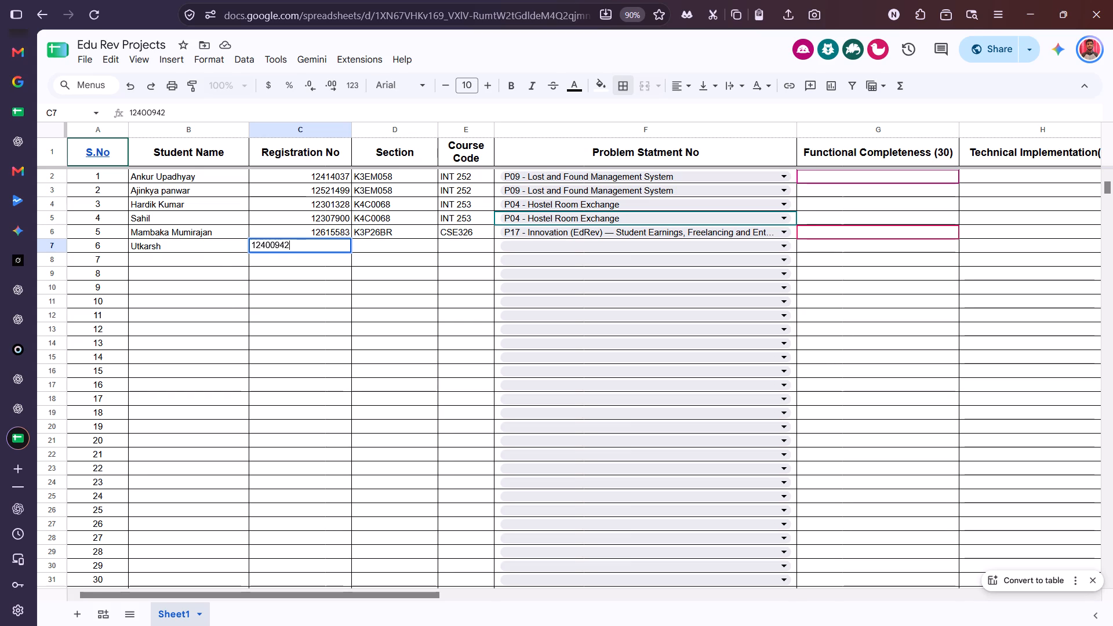
Enter the section code starting with "K3P" in the Section column for the student with S.No 6.
left_click(387, 245)
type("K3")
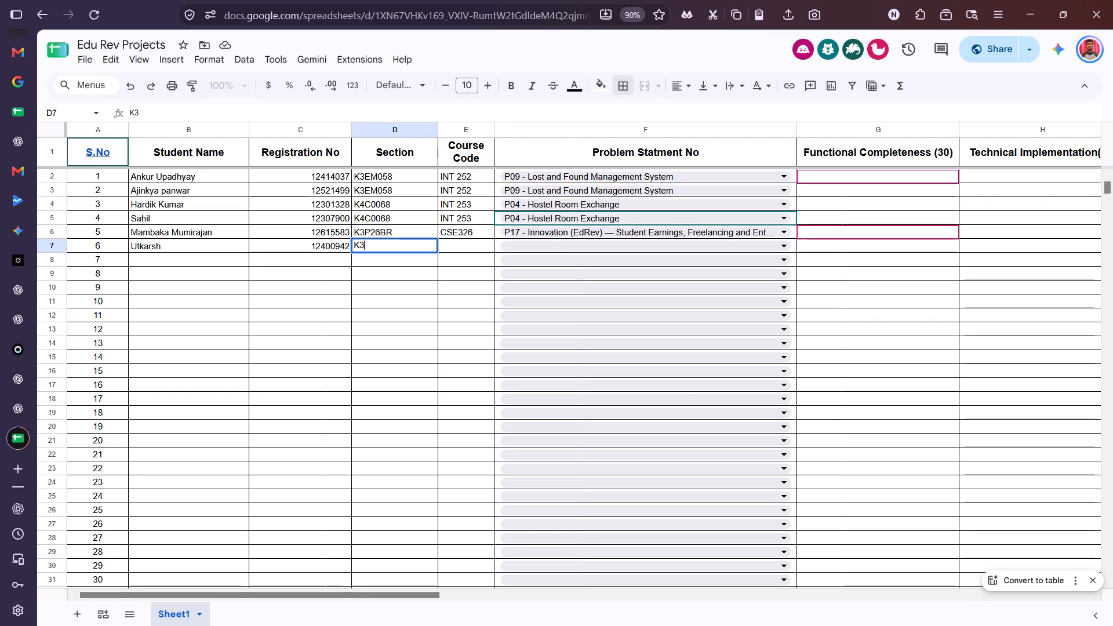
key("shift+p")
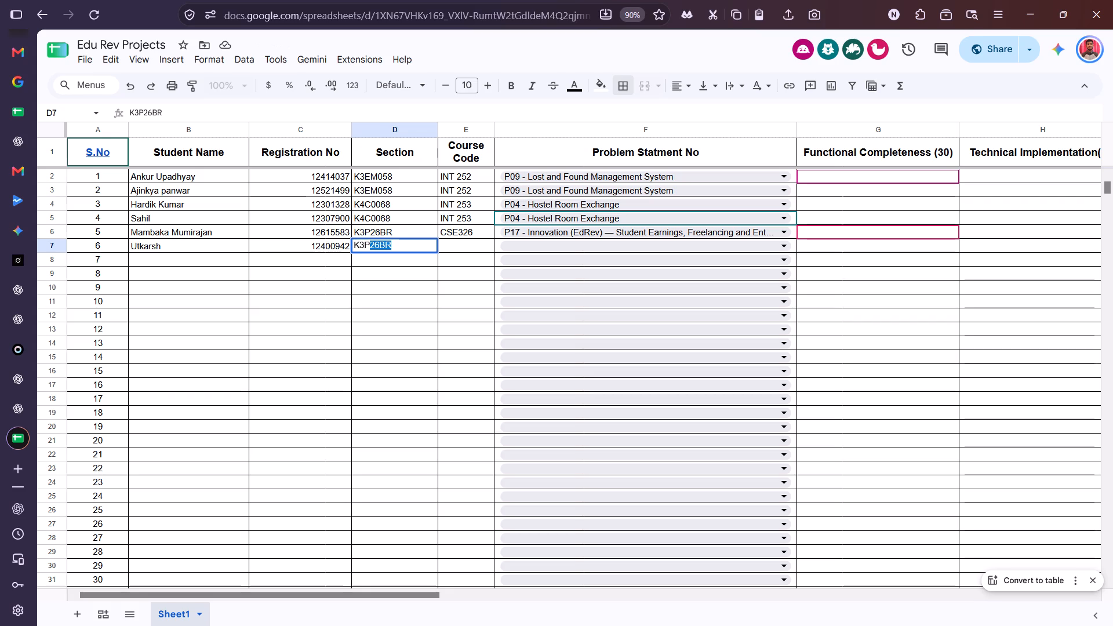
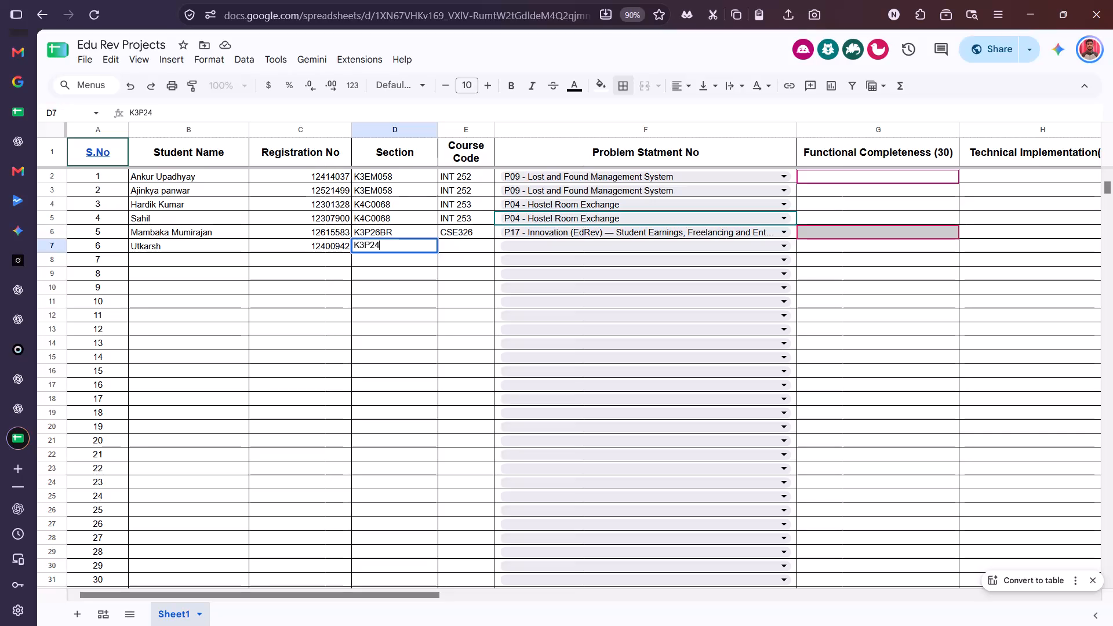
Complete the Section code for the student with S.No 6 as K3P24CC, with the final letters in capitals.
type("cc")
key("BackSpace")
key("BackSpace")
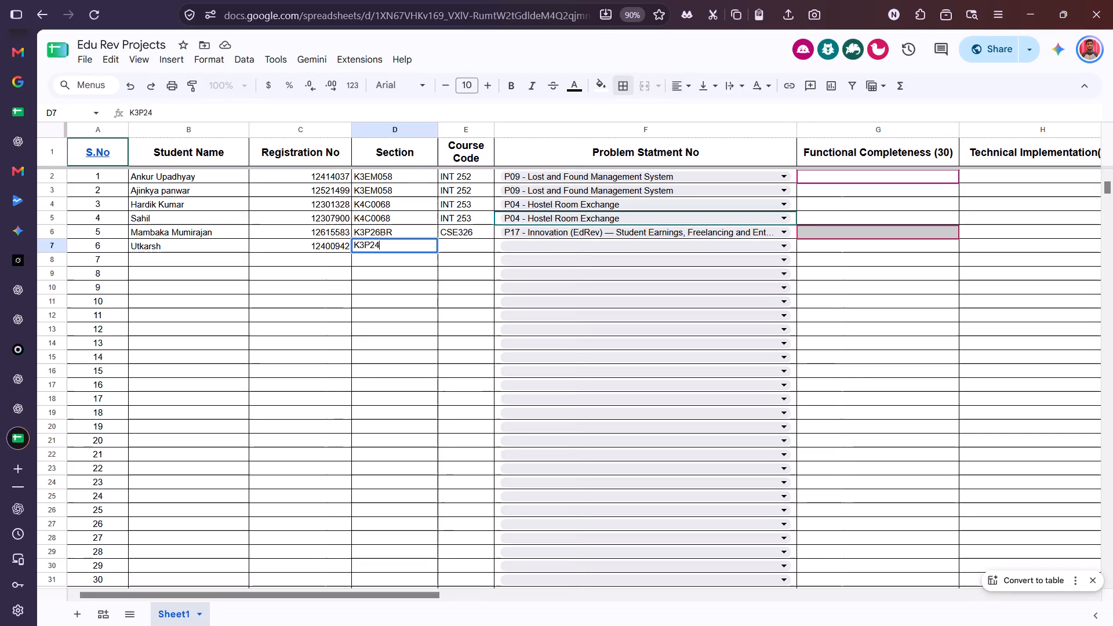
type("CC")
Enter INT219 as the Course Code for the student with S.No 6.
left_click(478, 248)
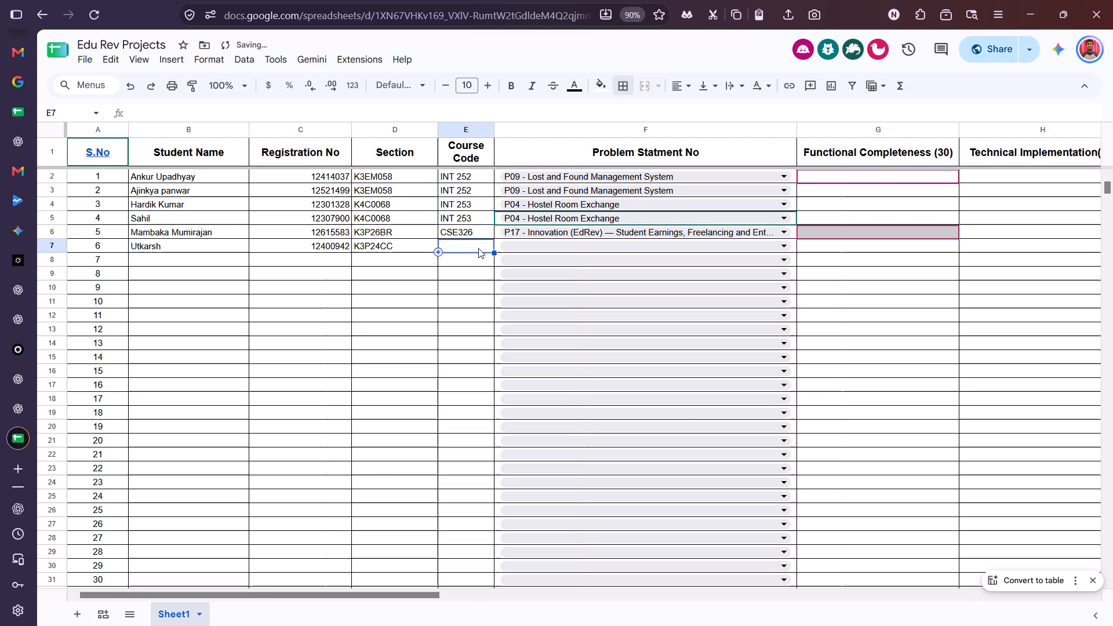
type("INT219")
left_click(464, 283)
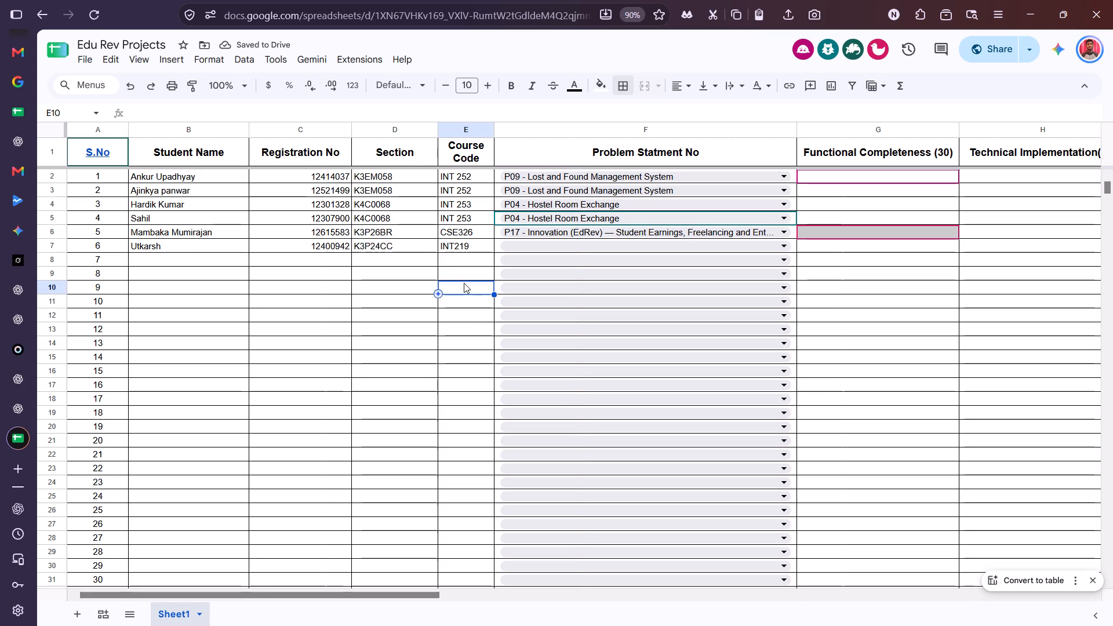
left_click(399, 259)
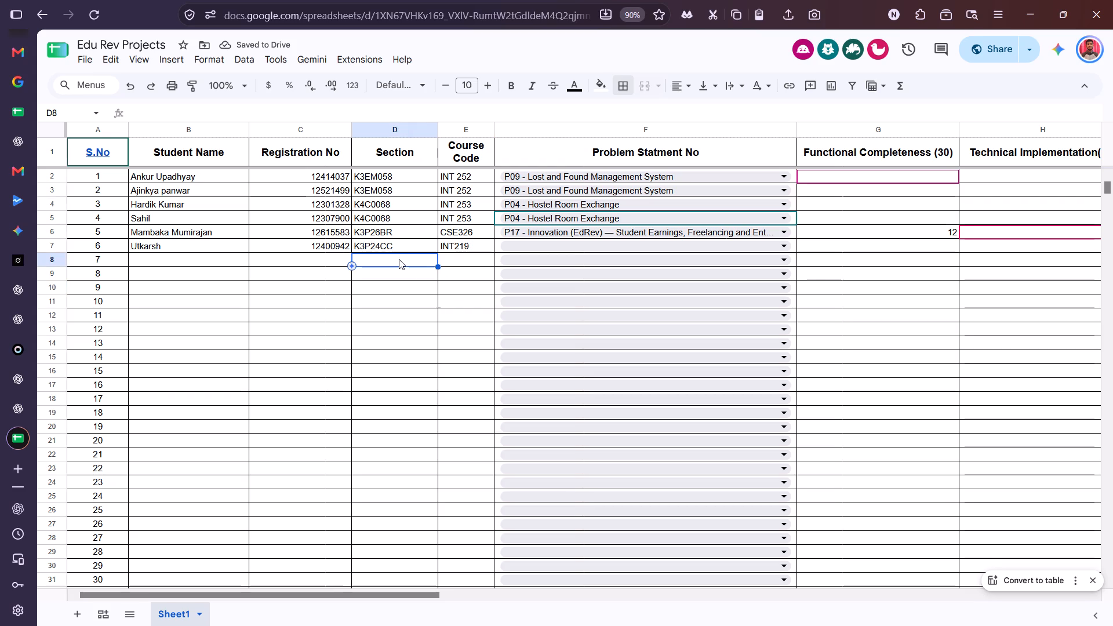
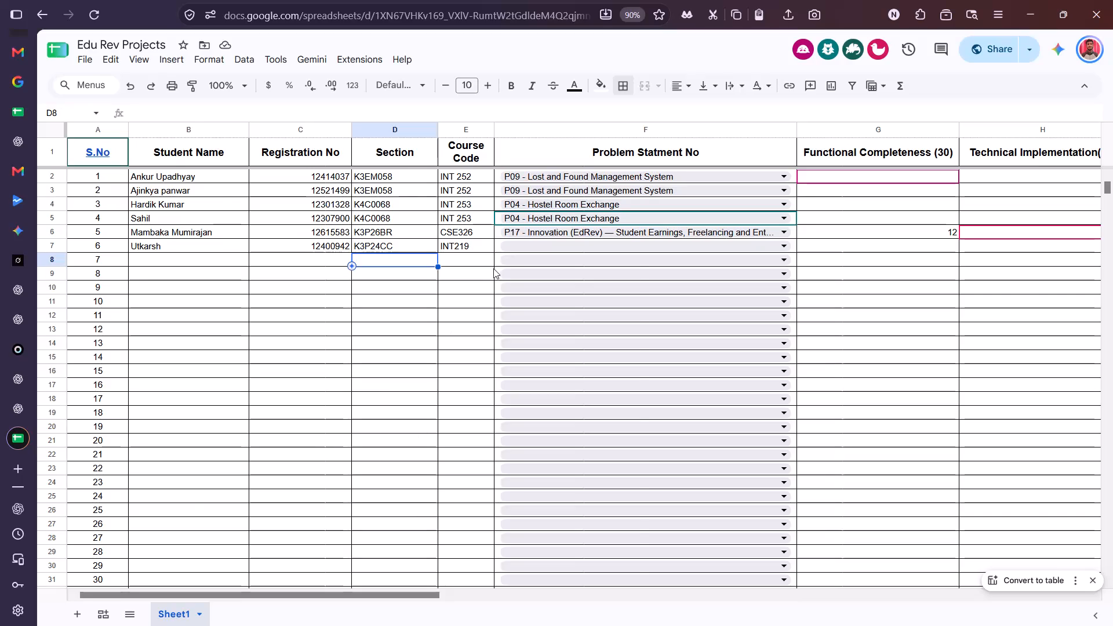
Insert a new column immediately before the Remarks (if Any) column.
scroll(493, 268, "left", 2)
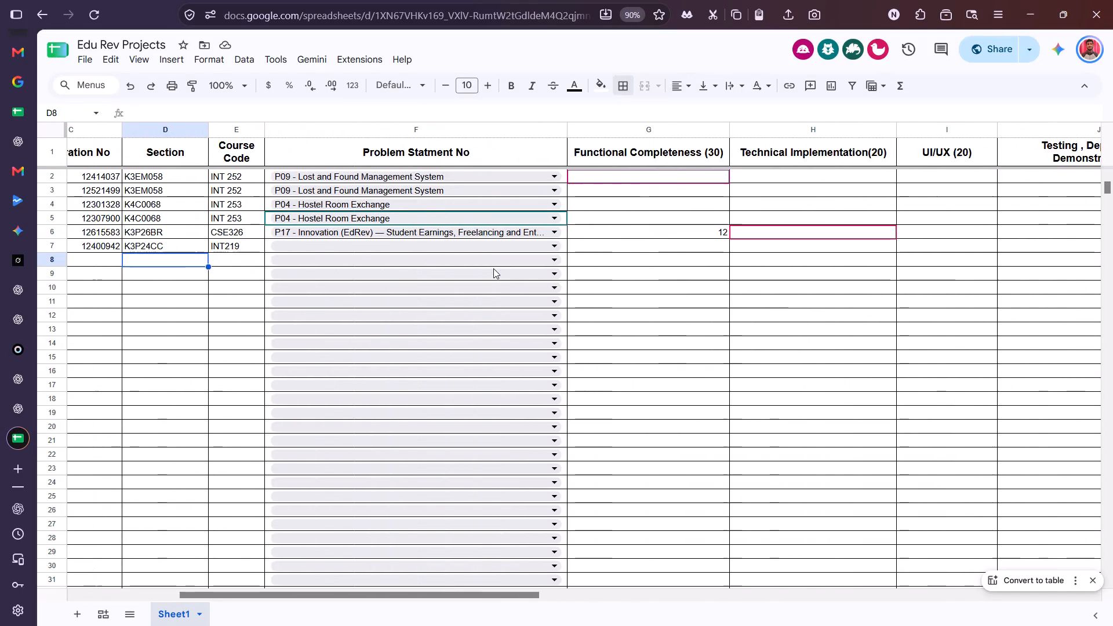
scroll(493, 268, "left", 4)
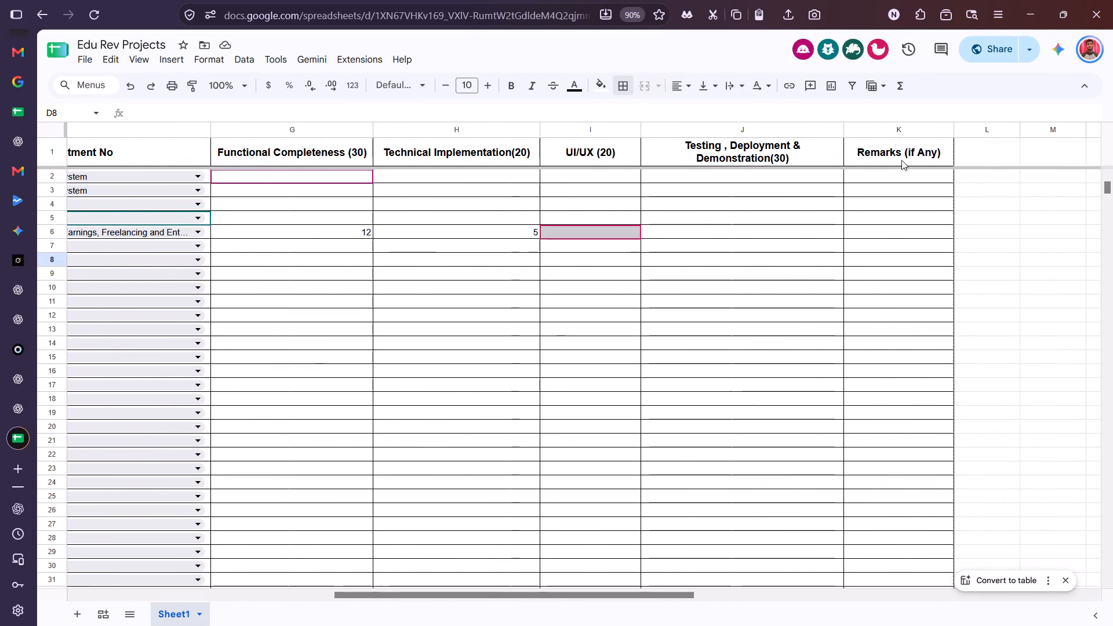
left_click(888, 130)
right_click(888, 130)
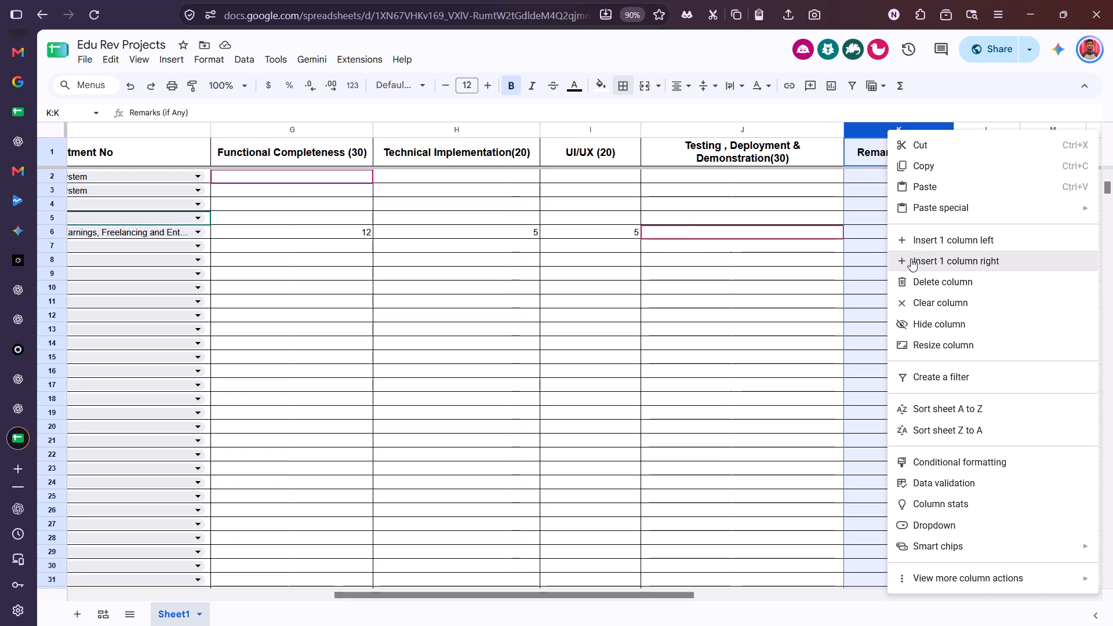
left_click(926, 236)
Enter the header "Recommendation Status" for the new column before Remarks.
left_click(894, 149)
left_click(894, 149)
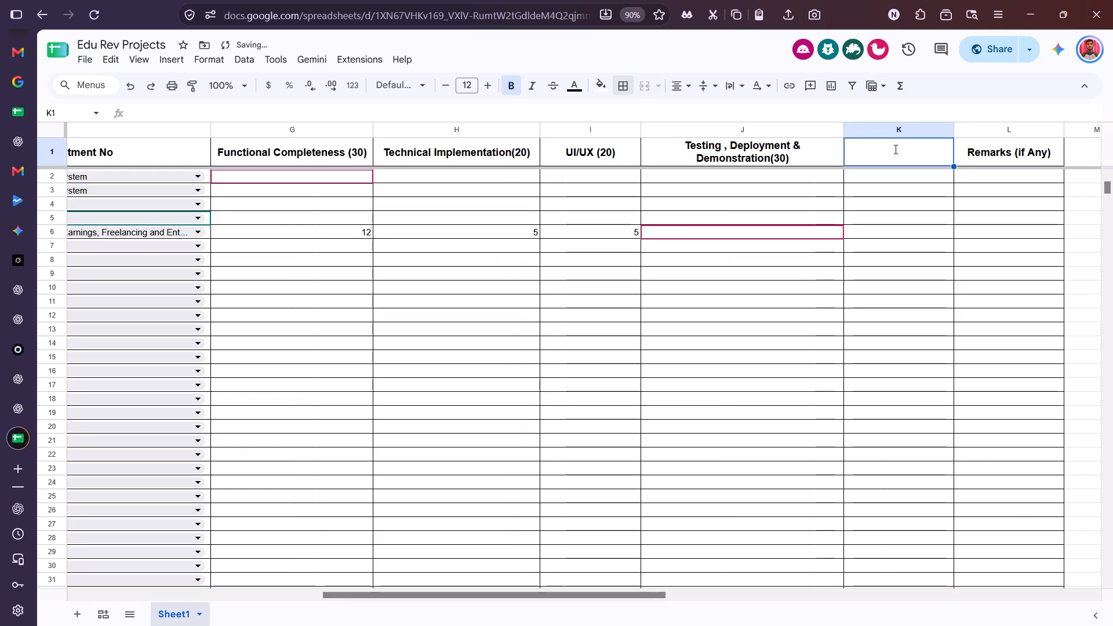
type("rEC")
key("BackSpace")
key("BackSpace")
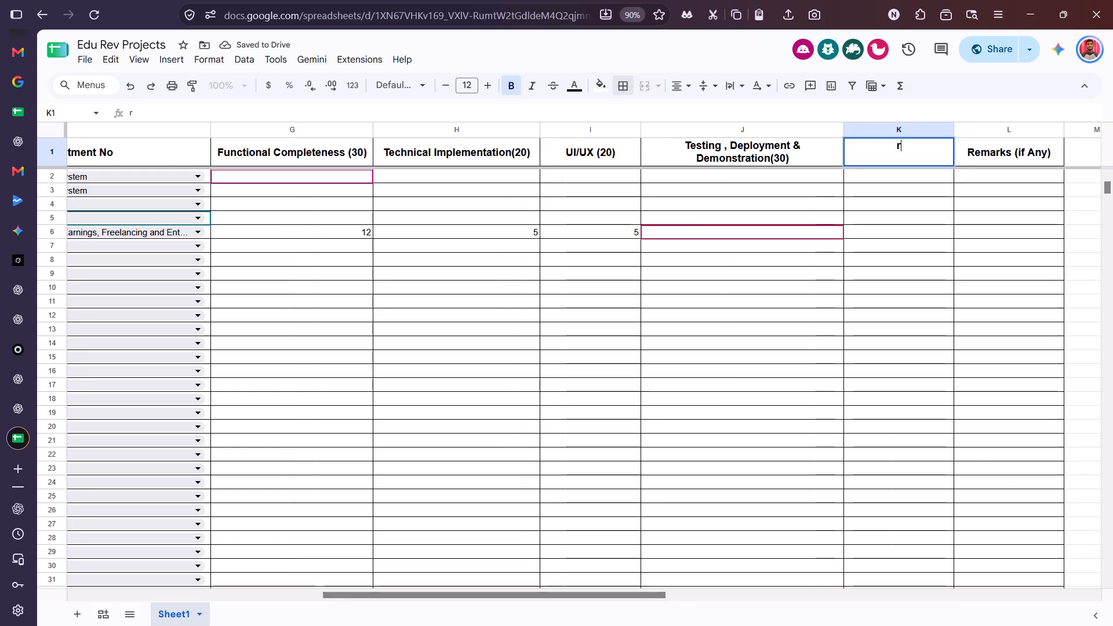
key("BackSpace")
key("r")
type("ecommendation")
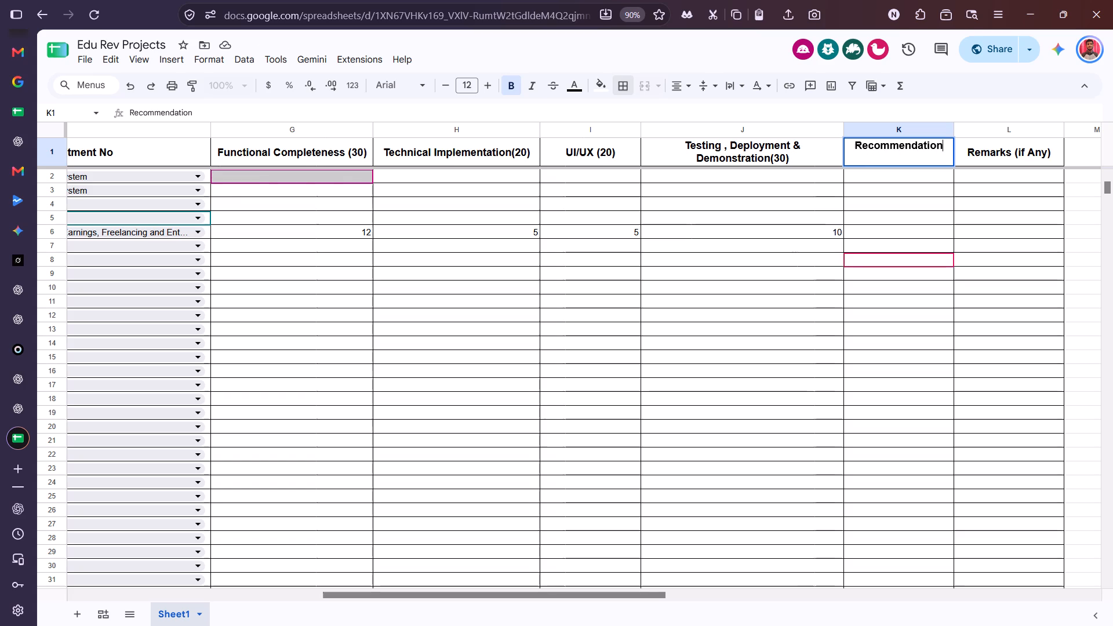
key("space")
type("Status")
left_click(919, 204)
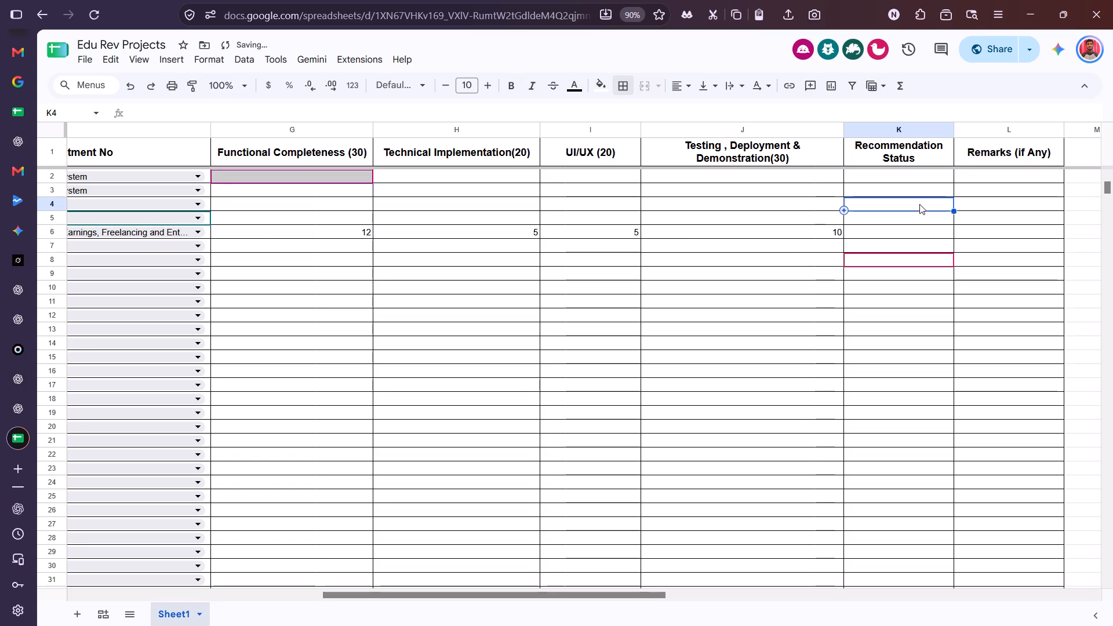
Extend the Recommendation Status header with "(Recommended/ Not-Recommended)".
double_click(908, 178)
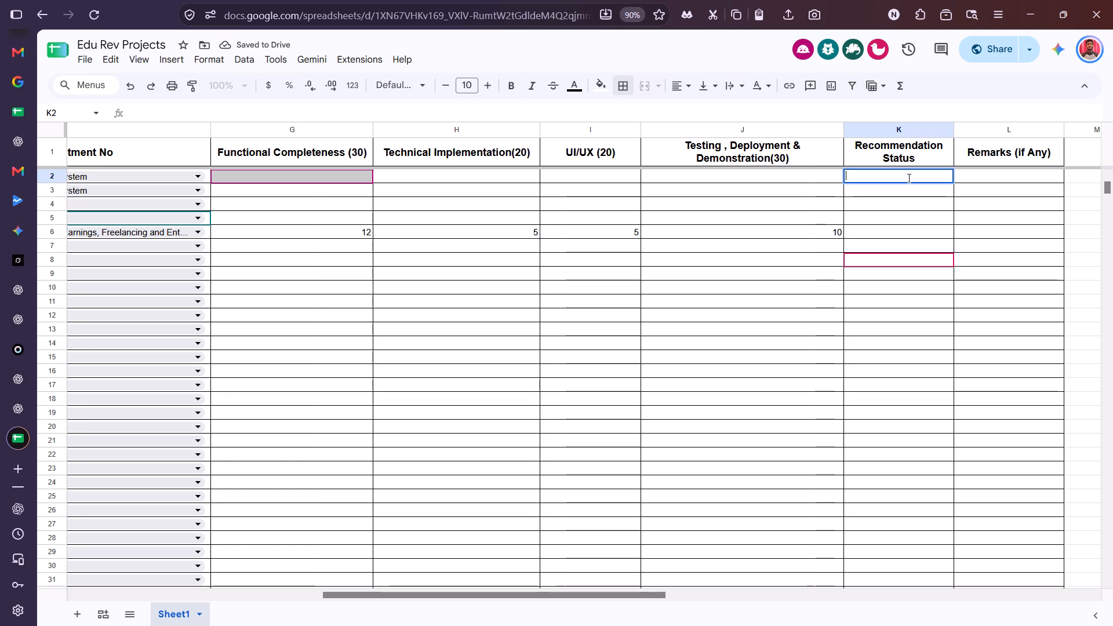
double_click(927, 152)
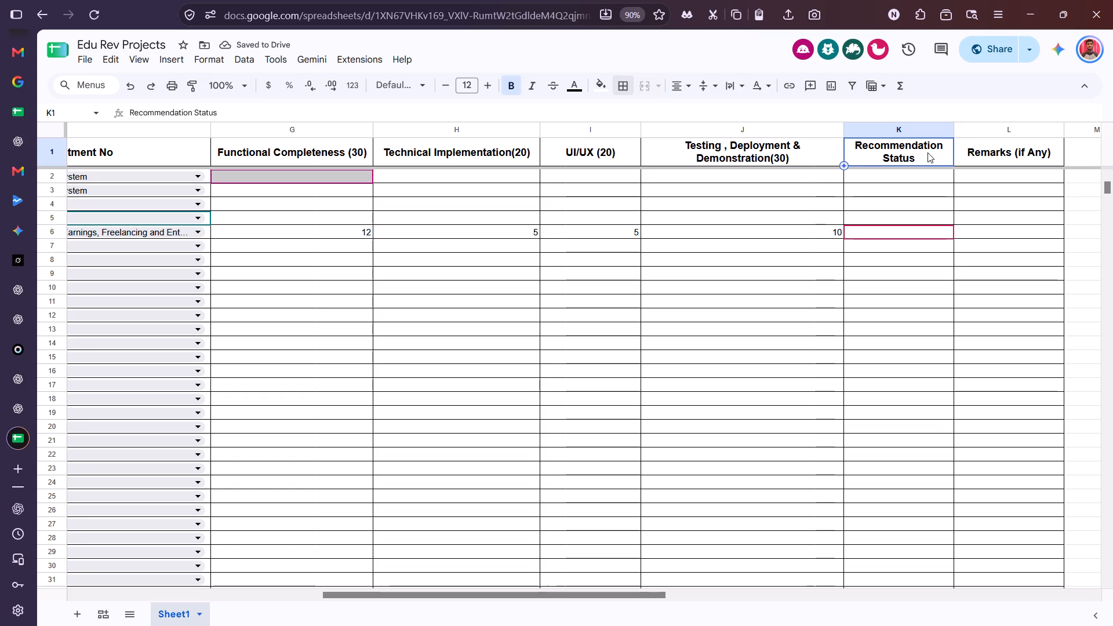
type("()")
key("Left")
type("Recommended")
type("/ Not-RE")
key("BackSpace")
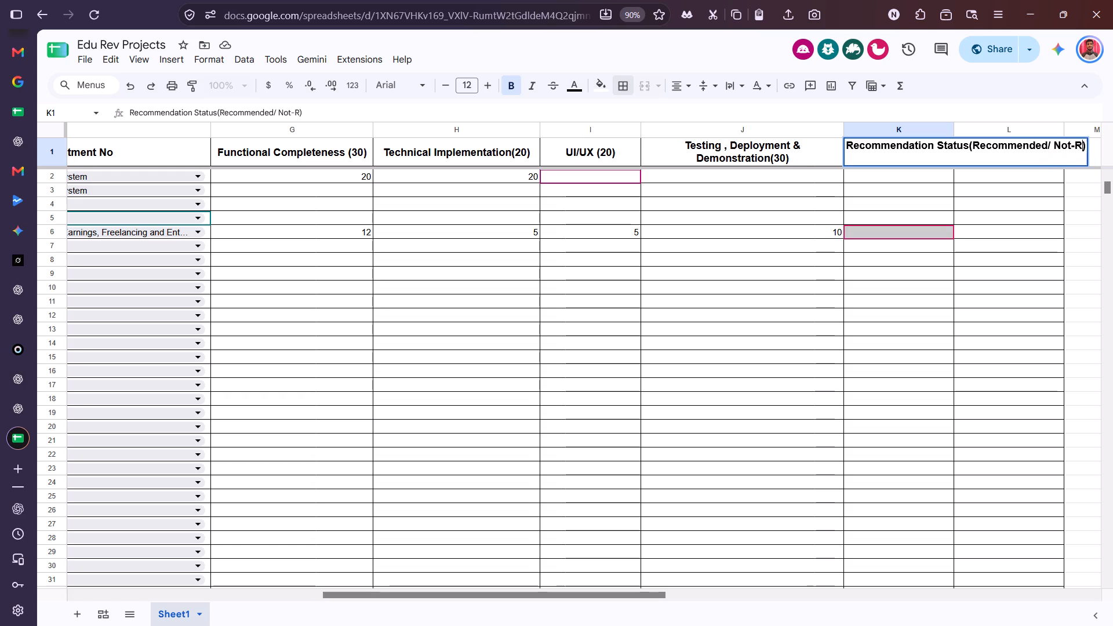
key("r")
key("BackSpace")
type("ecommen")
type("ded")
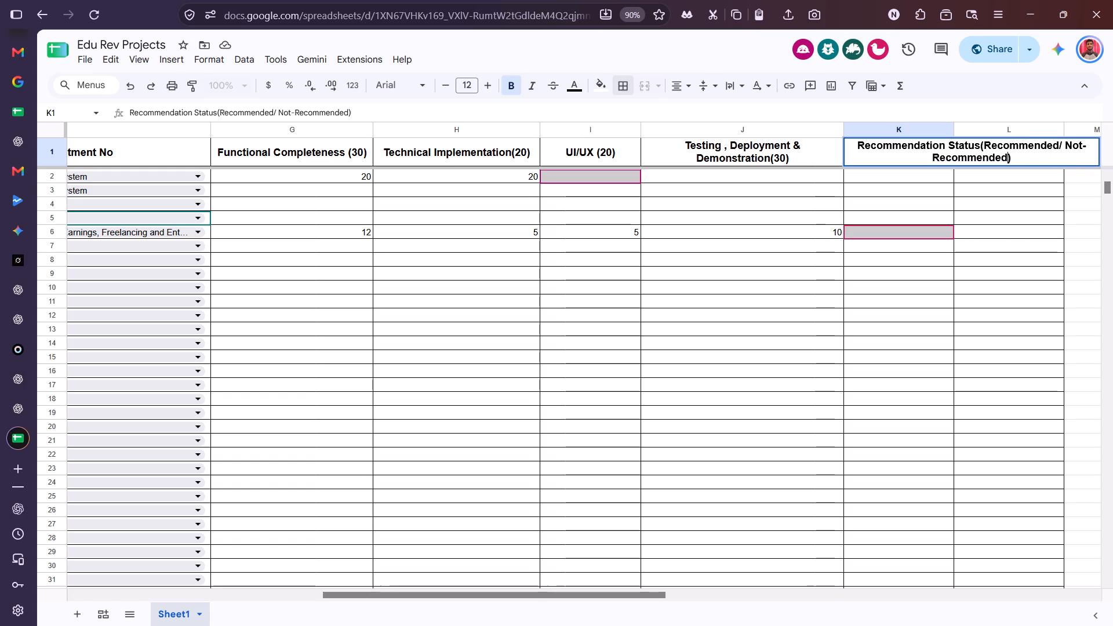
left_click(874, 279)
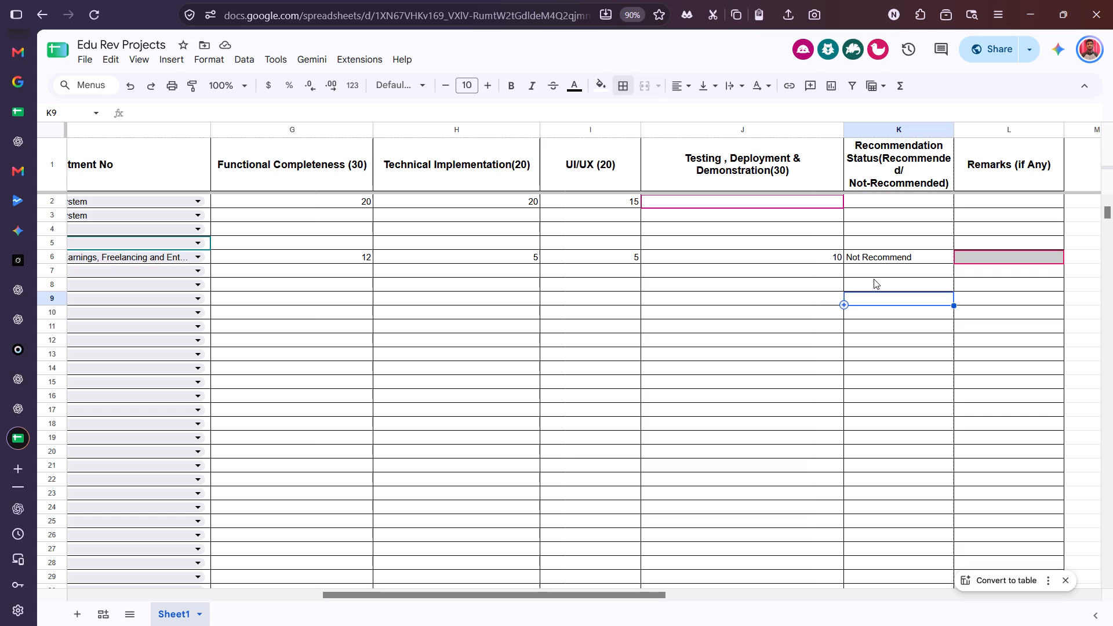
Look over the student rows, checking their registration details, marks columns and recommendation status.
left_click(815, 321)
left_click(814, 264)
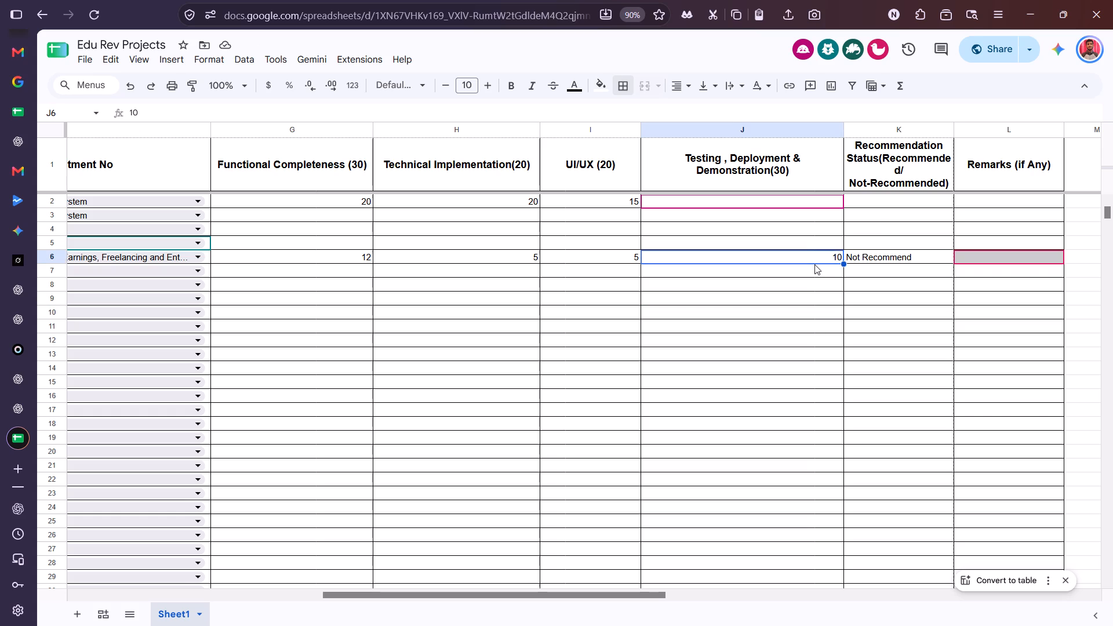
scroll(731, 286, "right", 6)
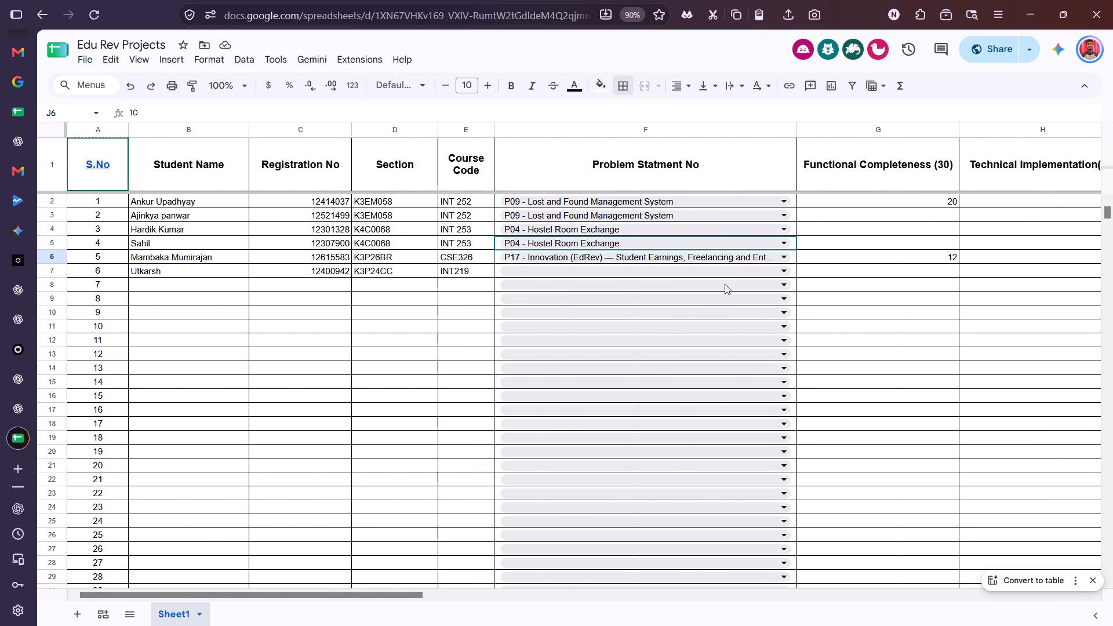
left_click(397, 289)
left_click(394, 268)
scroll(394, 268, "left", 1)
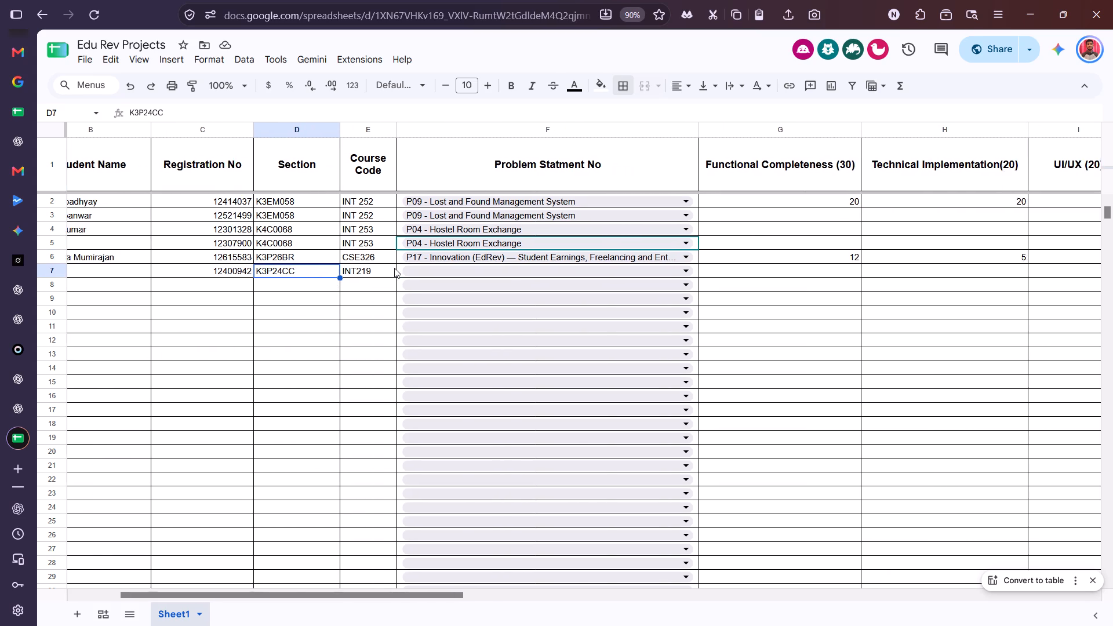
scroll(394, 268, "left", 4)
left_click(540, 277)
scroll(540, 277, "left", 1)
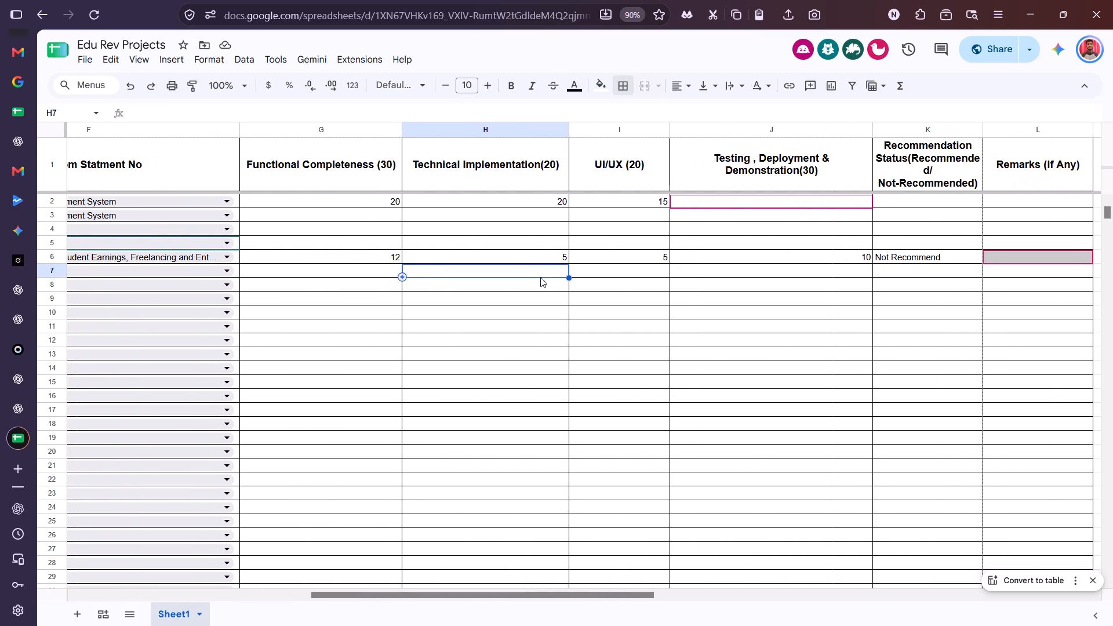
left_click(677, 301)
scroll(677, 301, "left", 2)
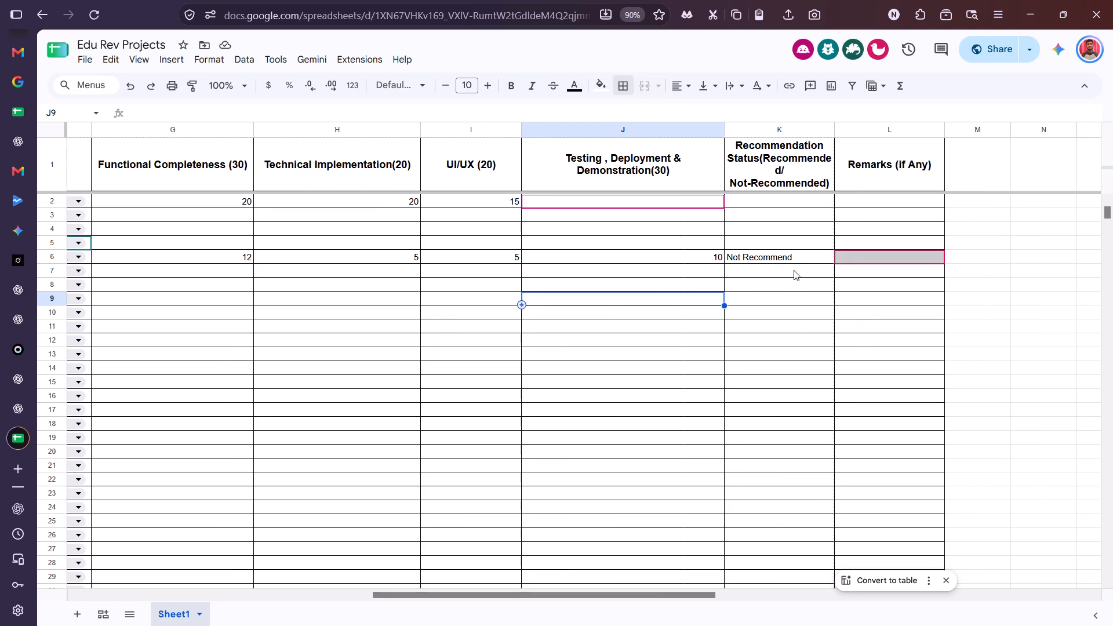
left_click(782, 284)
scroll(467, 241, "right", 2)
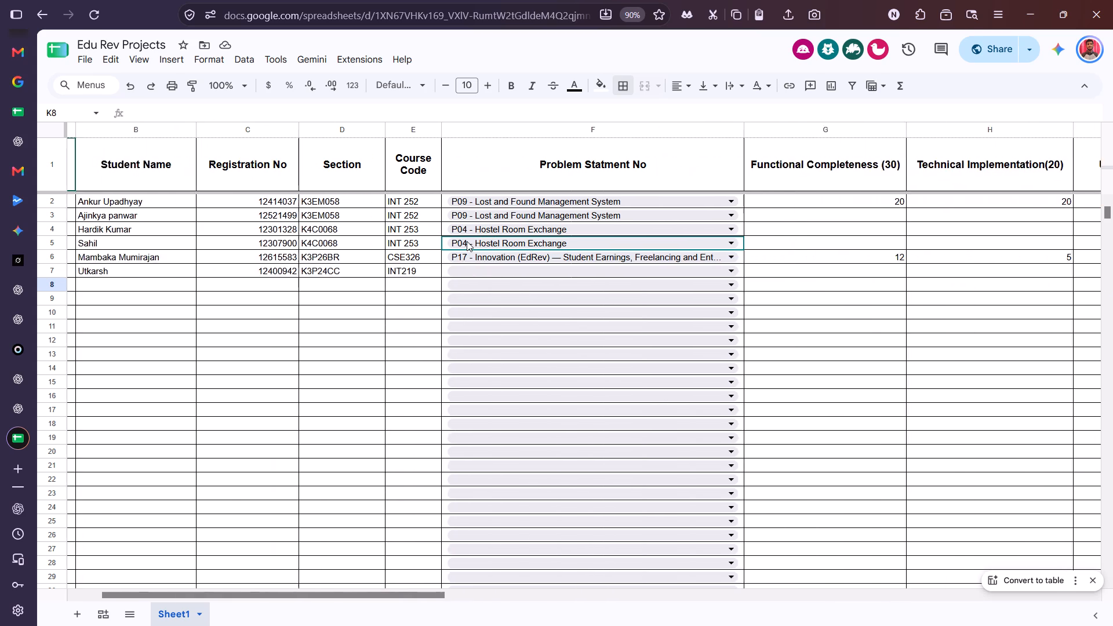
Choose "P08 - Research Intelligence and Collaboration Hub" as the problem statement for the student with S.No 6.
left_click(522, 271)
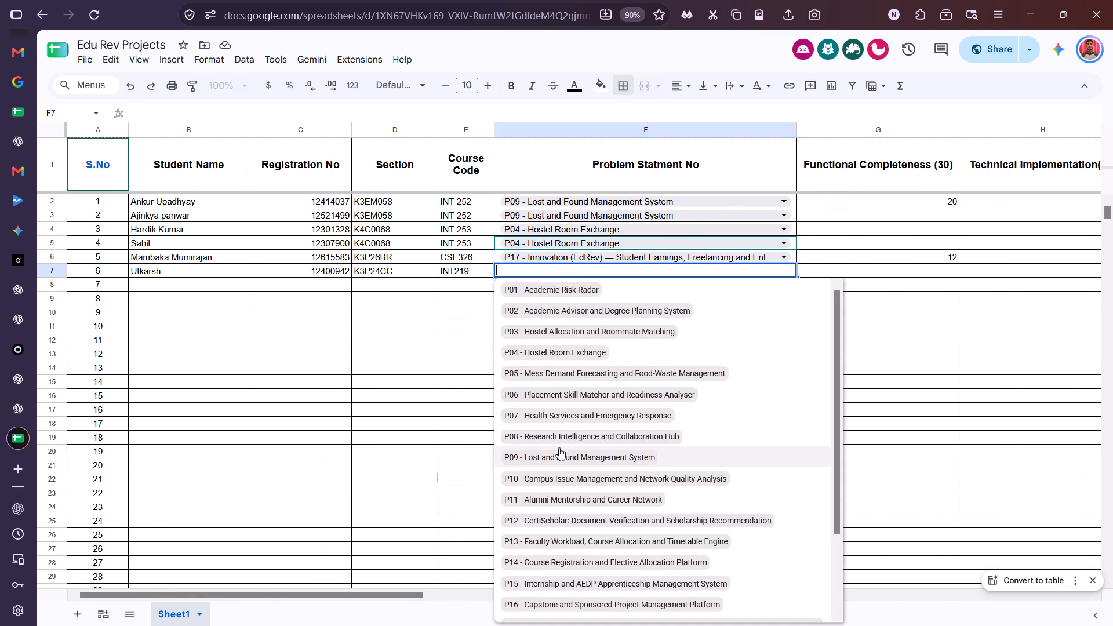
scroll(559, 447, "down", 4)
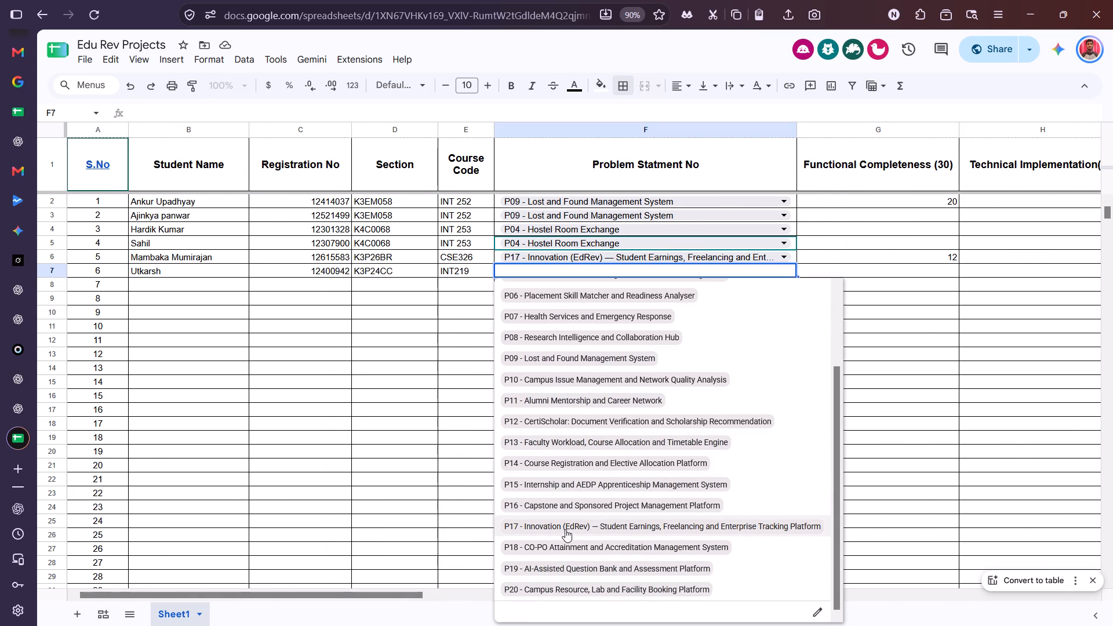
left_click(572, 336)
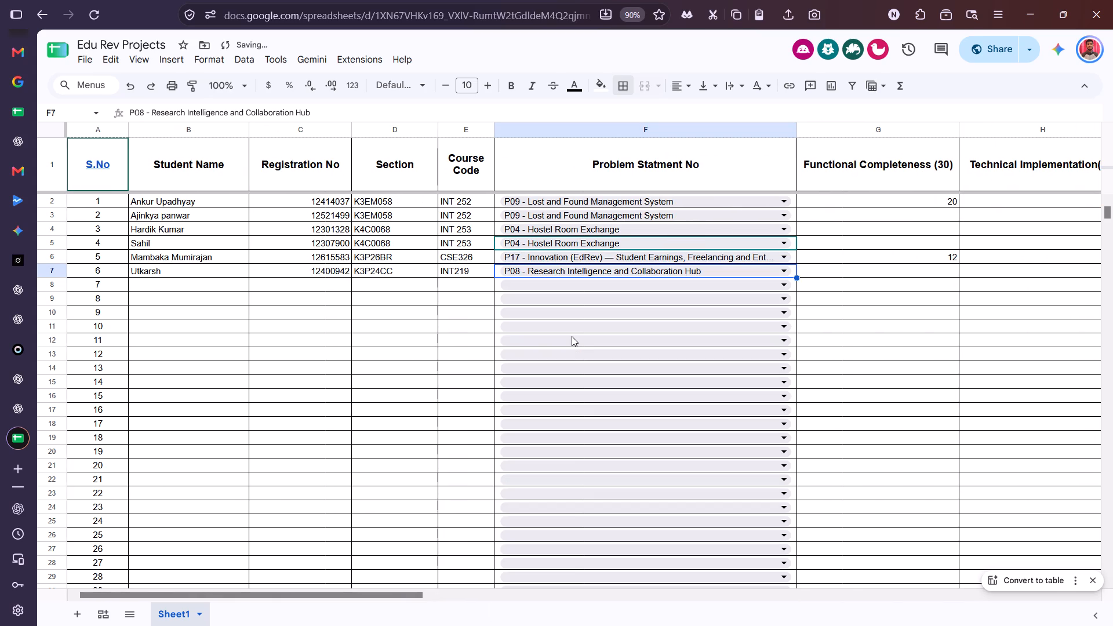
left_click(445, 331)
scroll(445, 331, "right", 2)
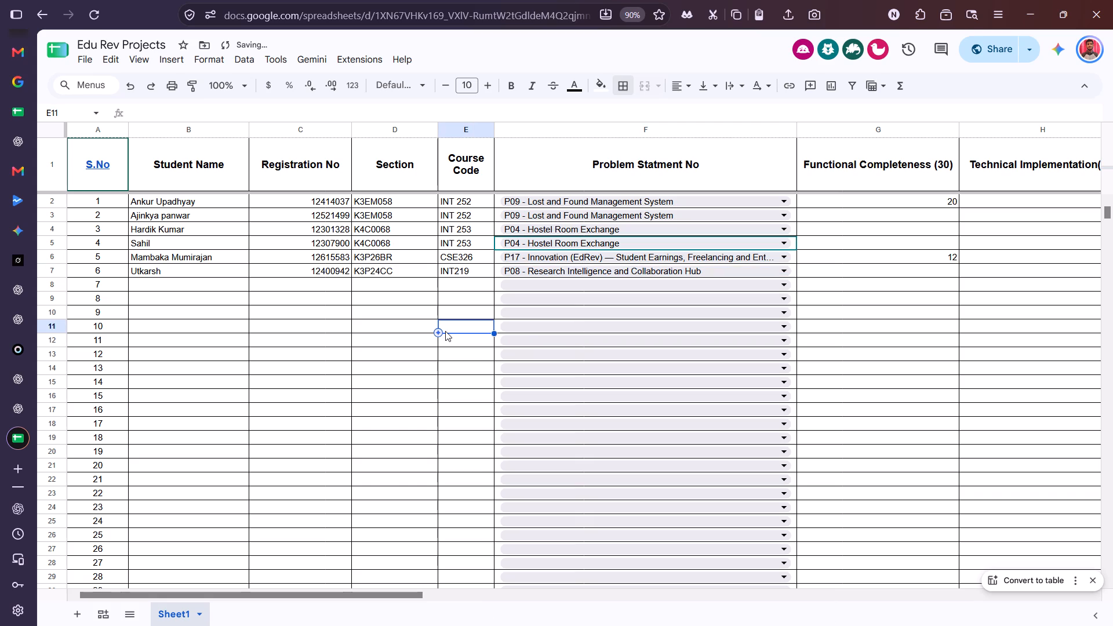
left_click(323, 316)
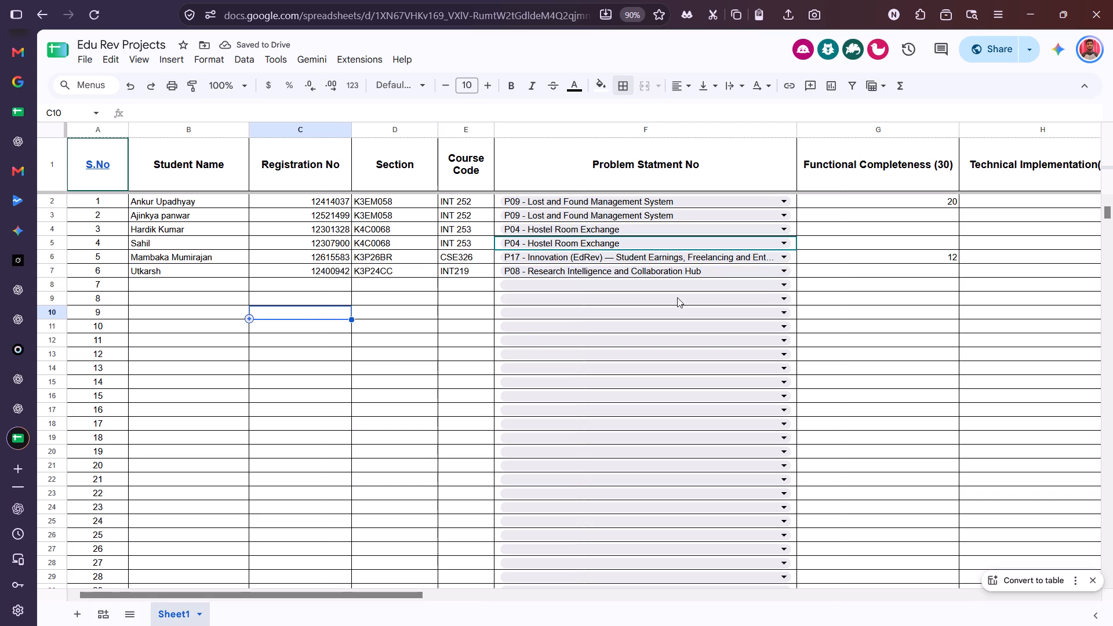
Open the Functional Completeness (30) mark of the student with S.No 6 for editing.
double_click(838, 267)
scroll(838, 267, "left", 1)
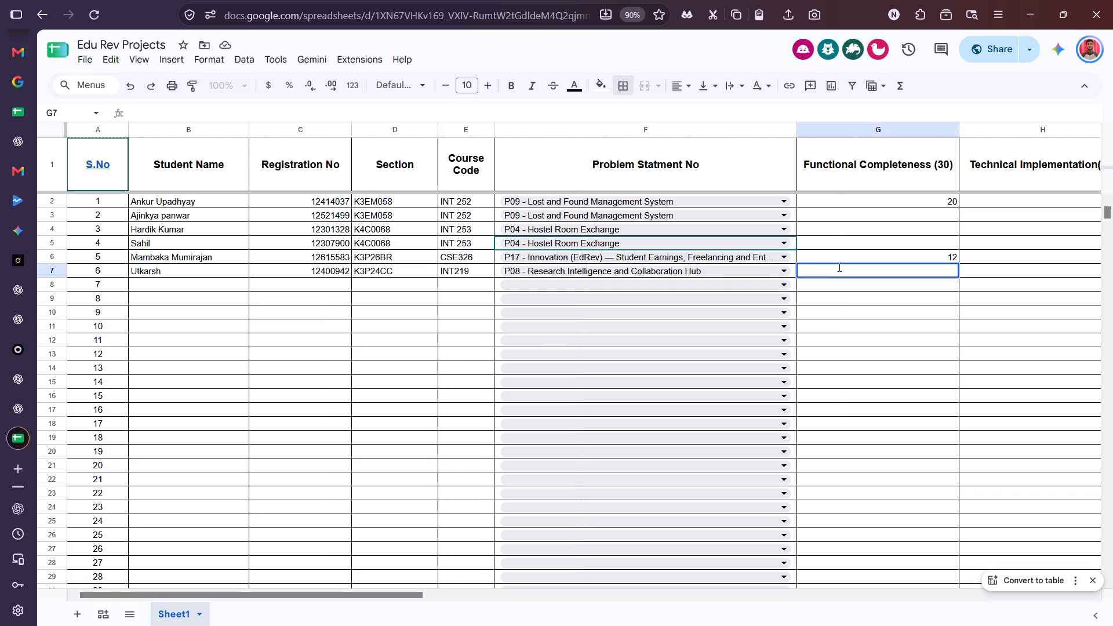
scroll(838, 267, "left", 1)
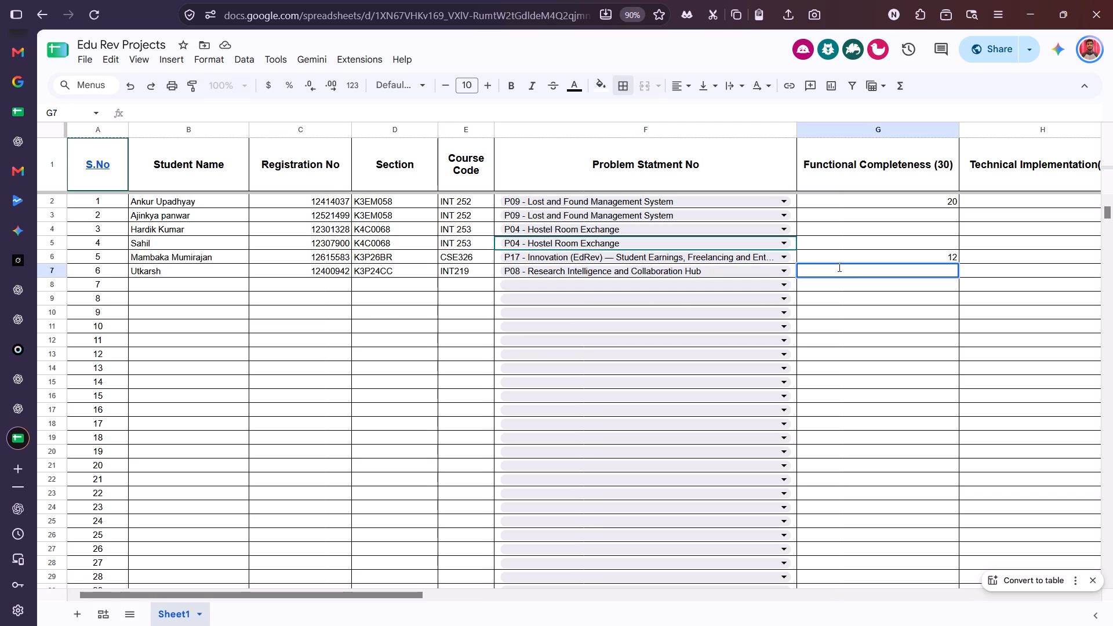
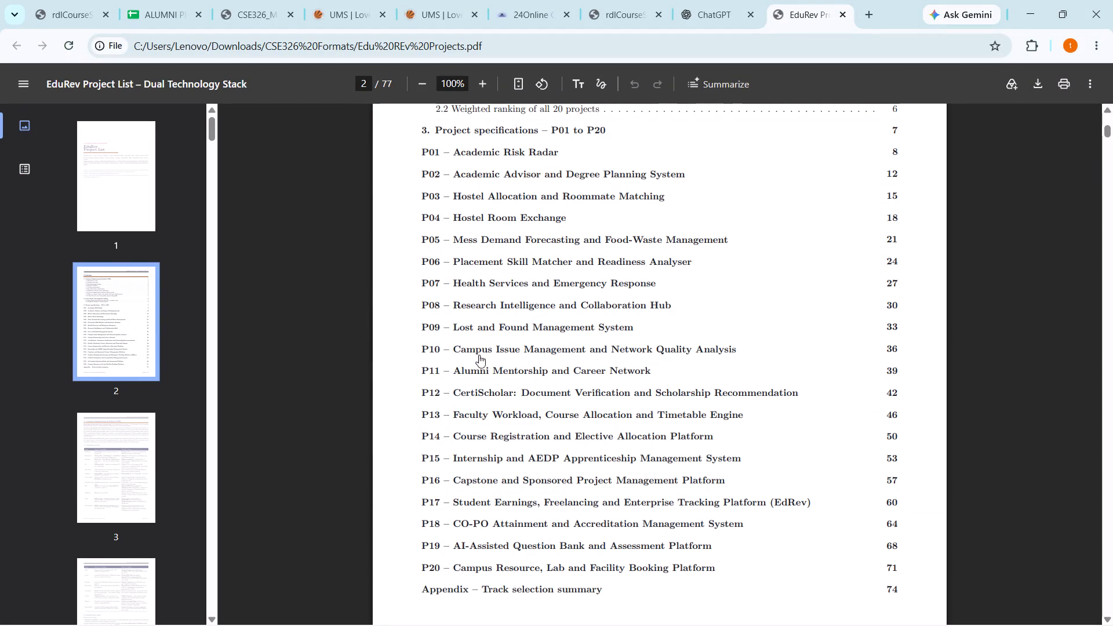
Open the P08 Research Intelligence and Collaboration Hub specification in the EduRev project list PDF and read its project title and overview.
left_click(463, 307)
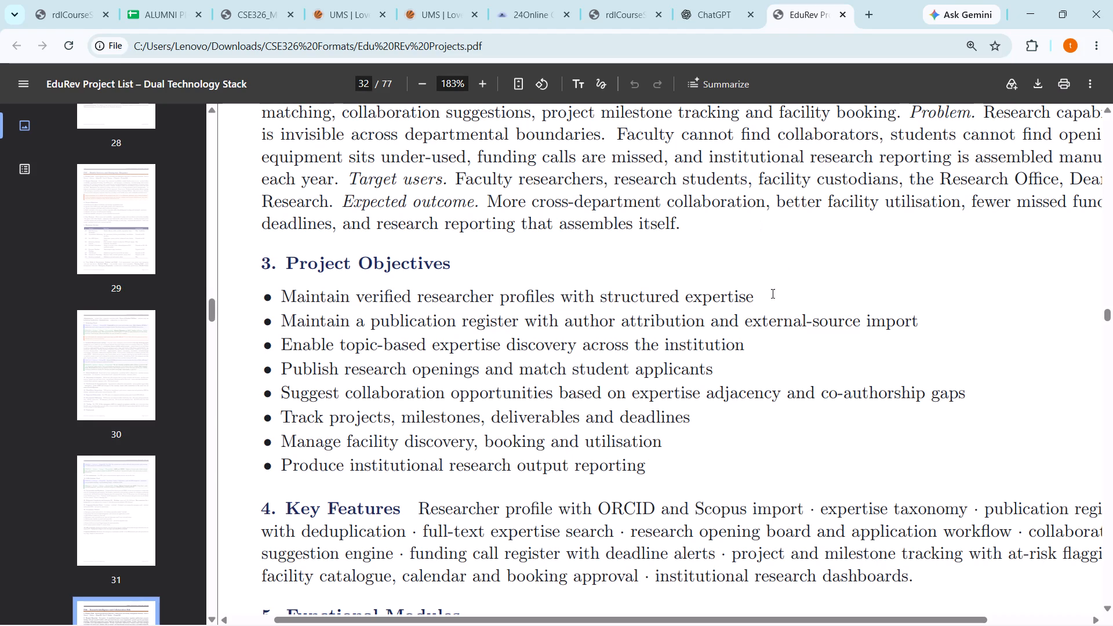
scroll(761, 301, "up", 4)
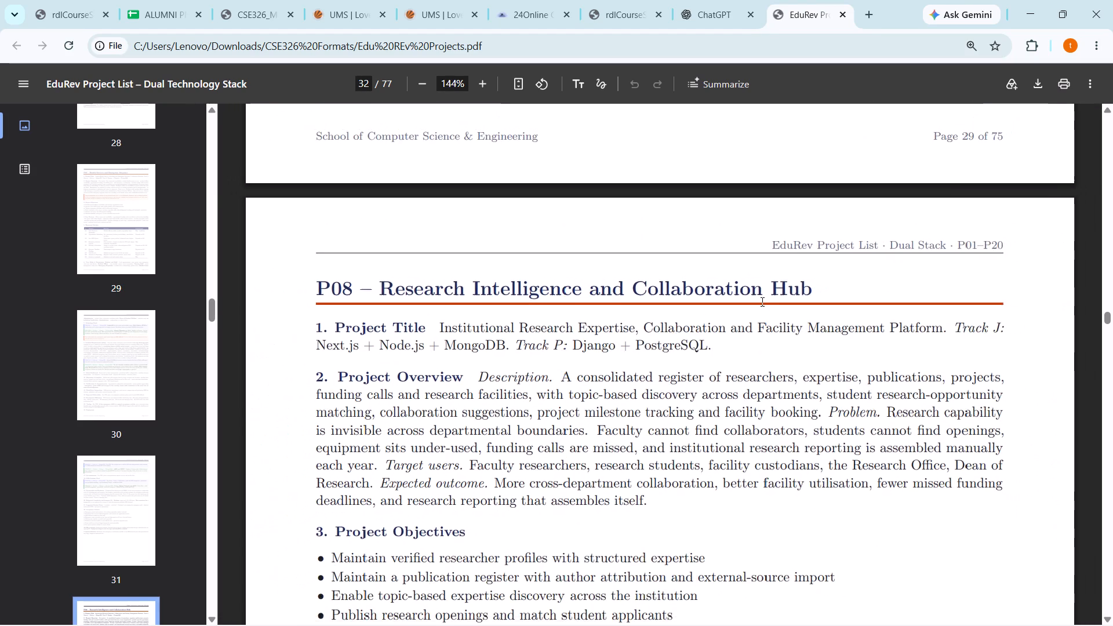
scroll(761, 301, "down", 2)
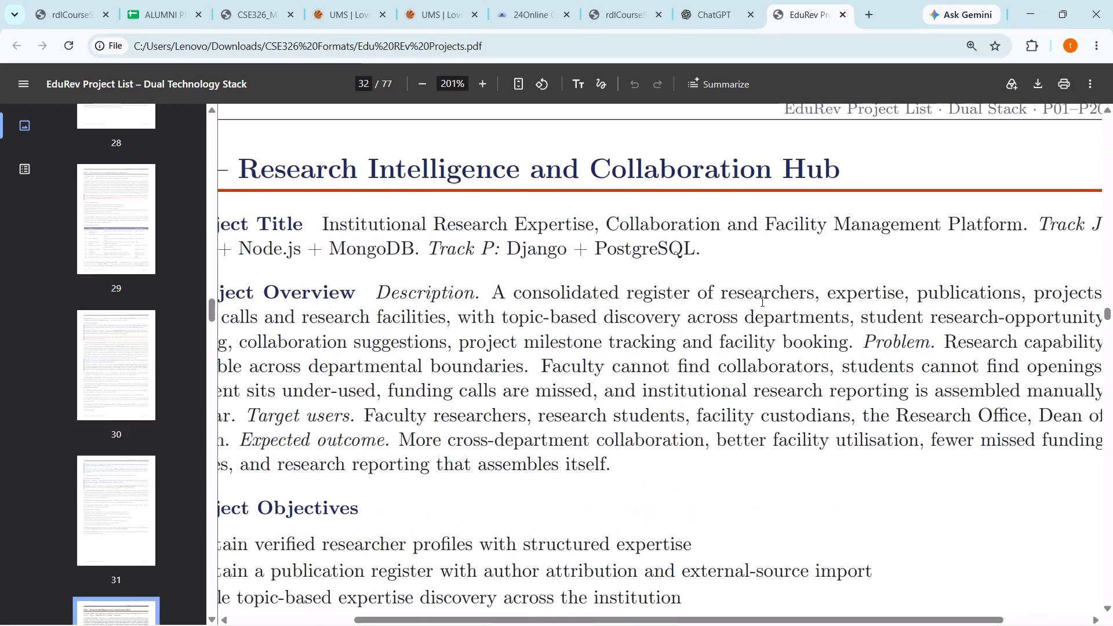
scroll(761, 301, "down", 1)
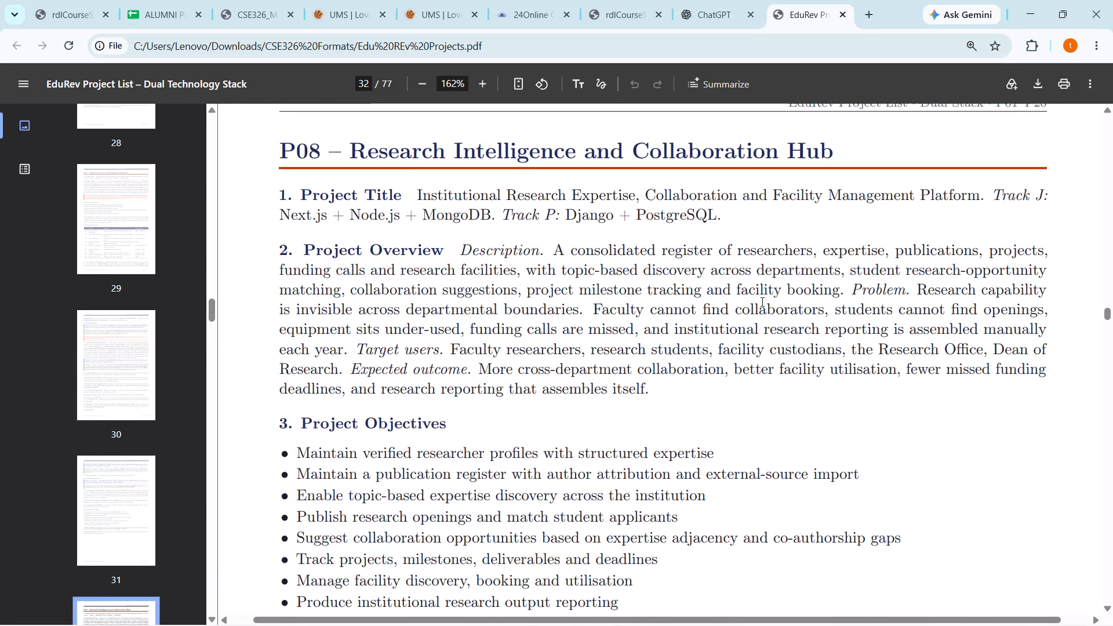
left_click_drag(741, 254, 835, 254)
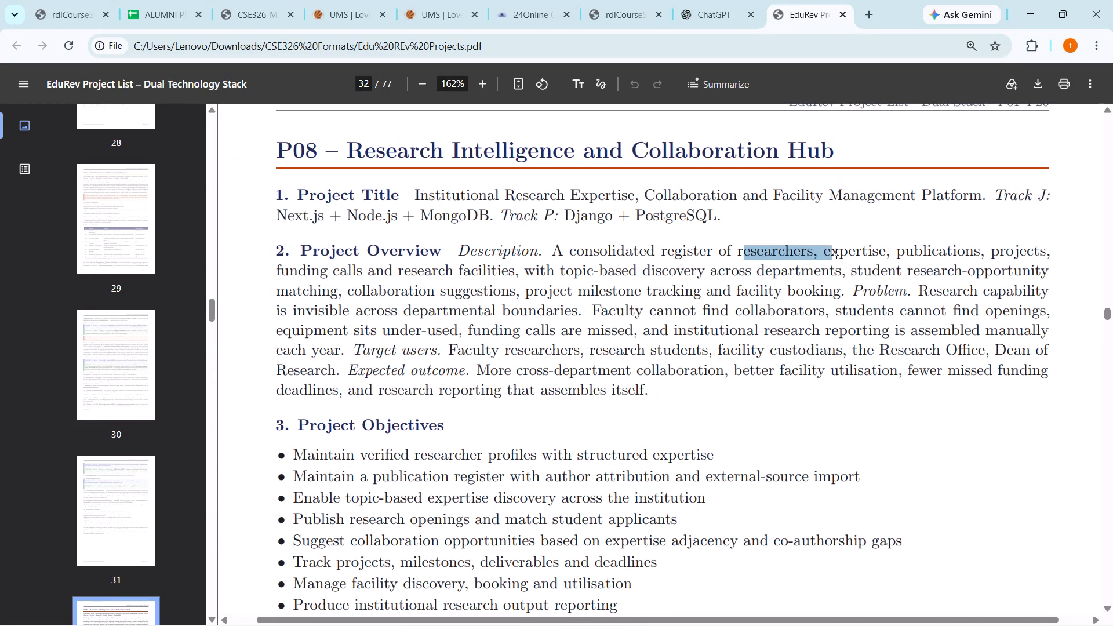
left_click_drag(835, 254, 744, 333)
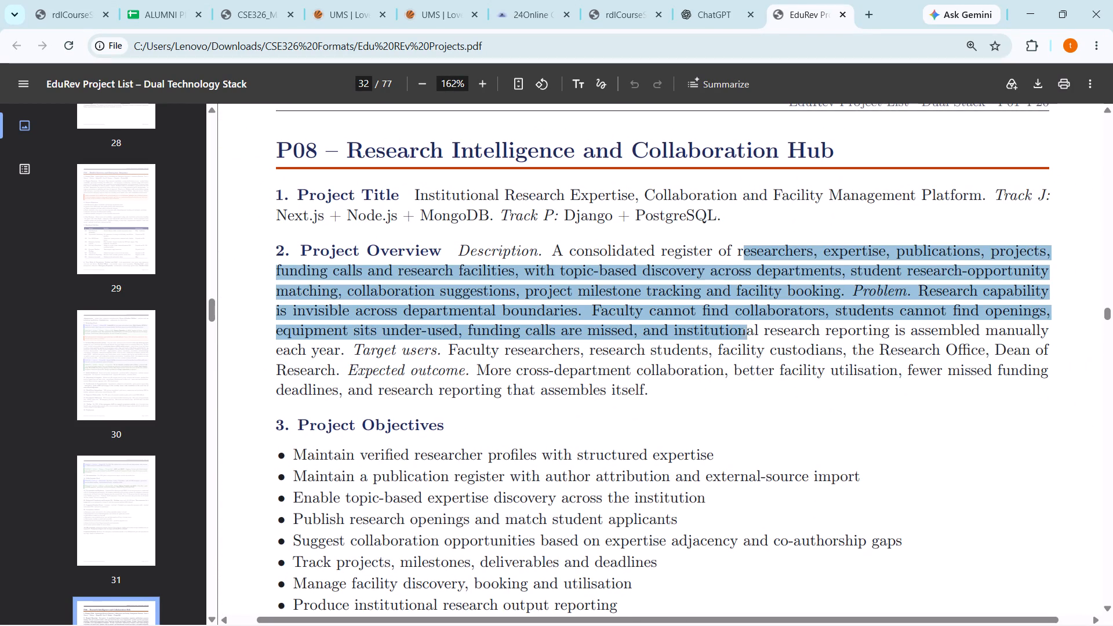
left_click_drag(744, 333, 735, 353)
scroll(735, 353, "down", 1)
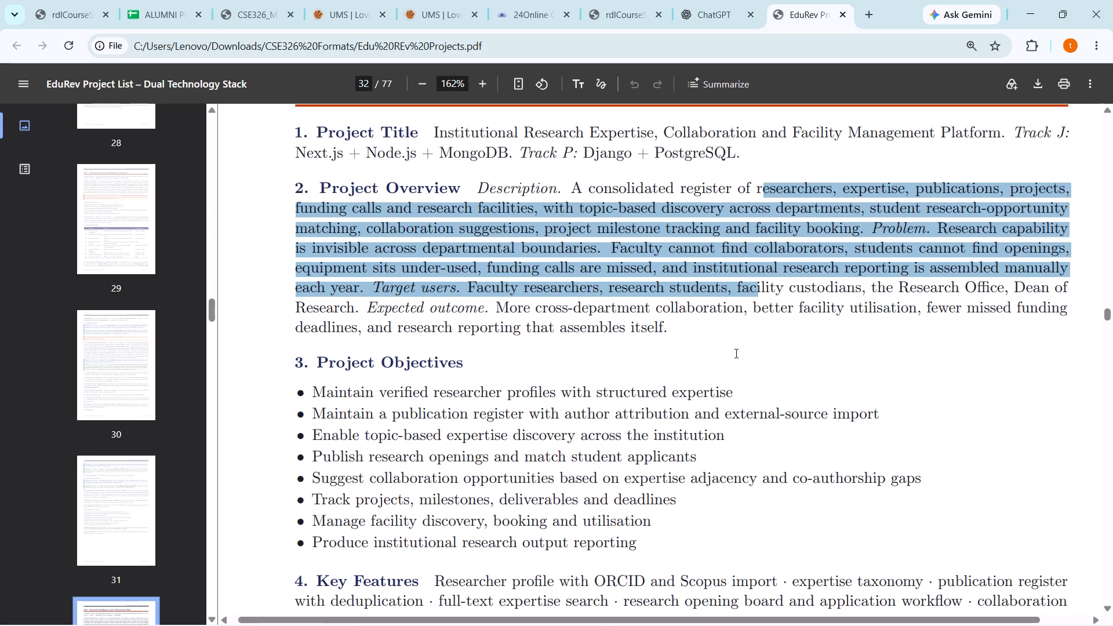
scroll(735, 353, "down", 1)
left_click(665, 337)
Read the P08 project objectives, highlighting the publication register, research openings, collaboration suggestions and milestone tracking points.
scroll(665, 337, "down", 2)
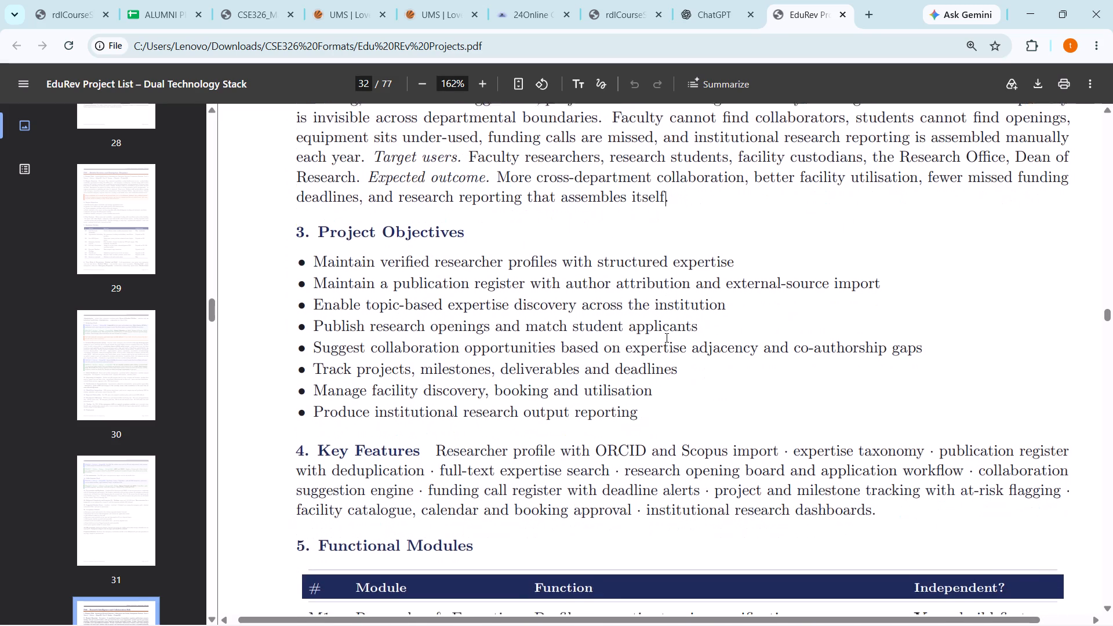
scroll(665, 337, "down", 1)
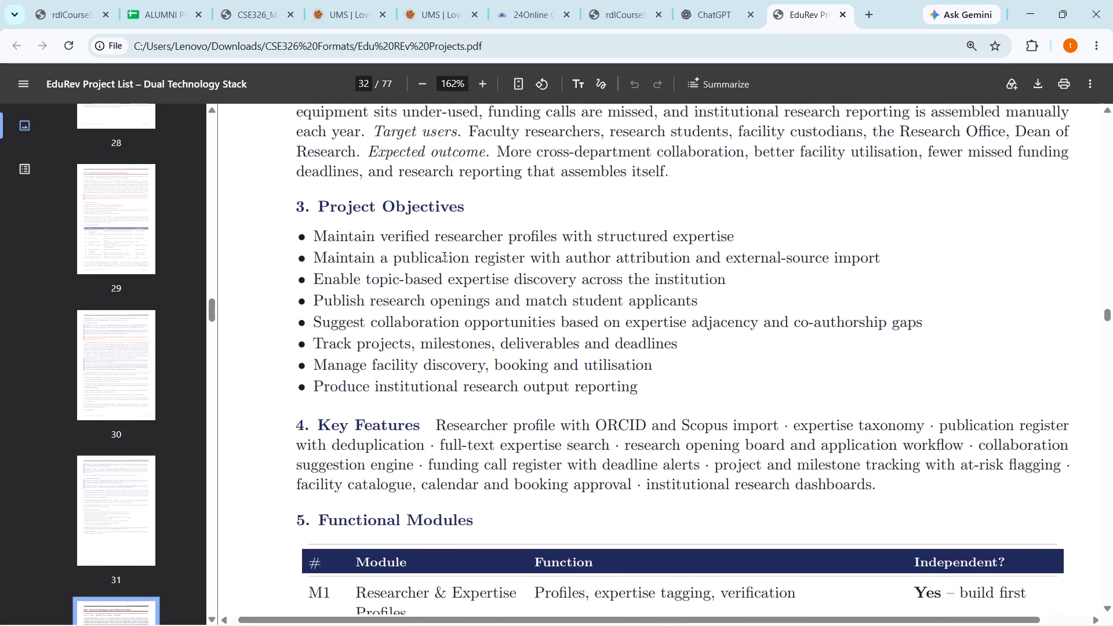
left_click_drag(409, 266, 730, 265)
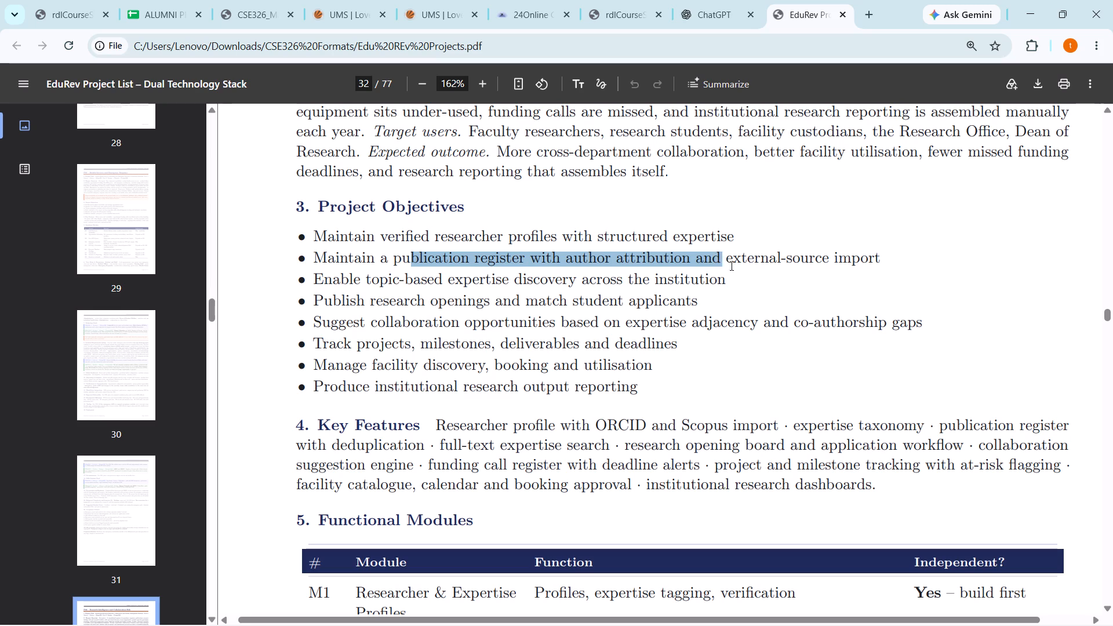
left_click_drag(730, 265, 750, 267)
left_click(642, 322)
scroll(642, 322, "down", 1)
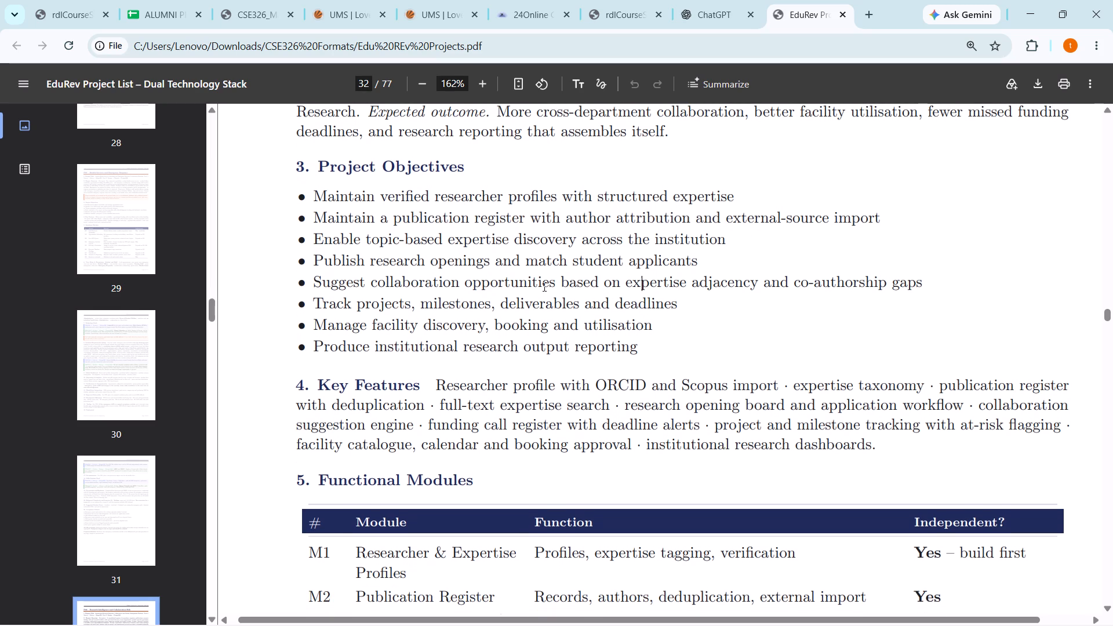
scroll(510, 274, "down", 1)
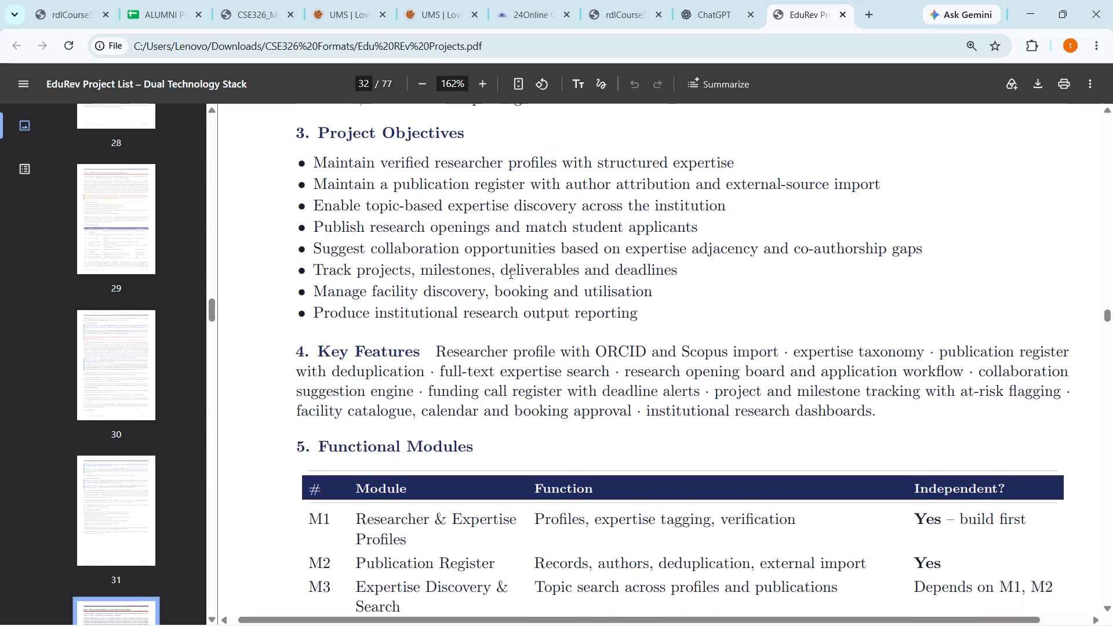
left_click_drag(373, 230, 483, 231)
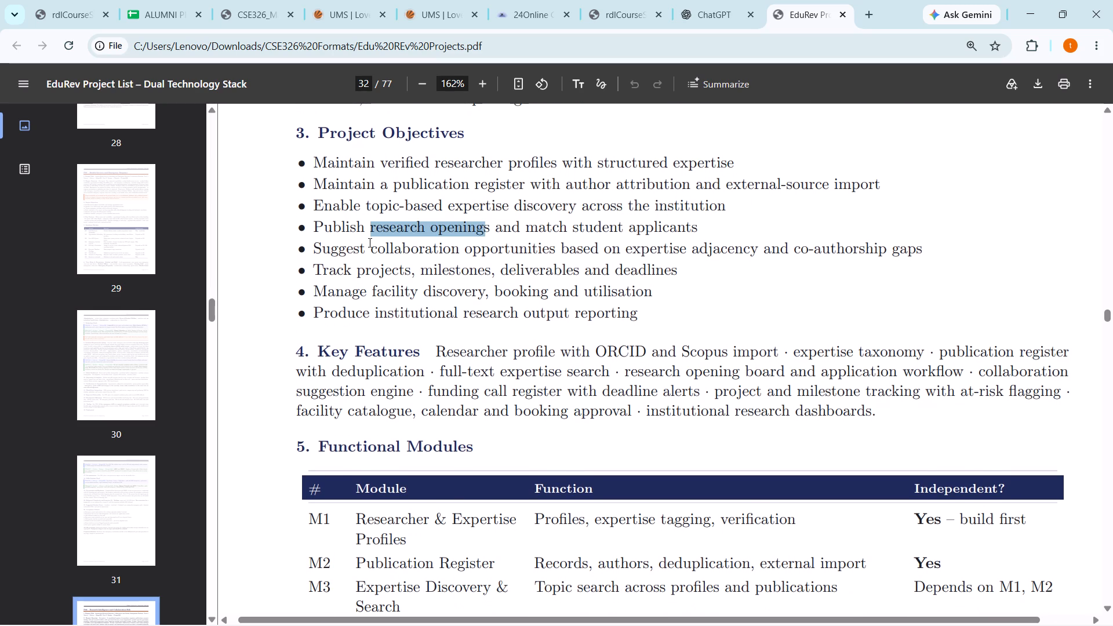
left_click_drag(367, 242, 722, 258)
left_click(614, 301)
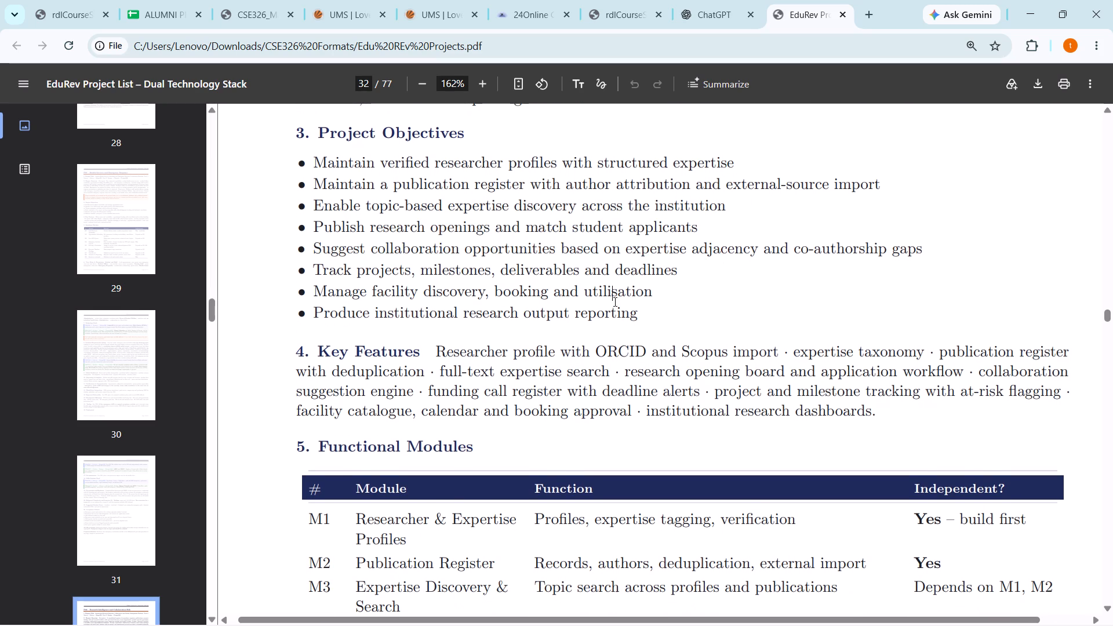
scroll(614, 301, "down", 1)
left_click_drag(431, 236, 551, 235)
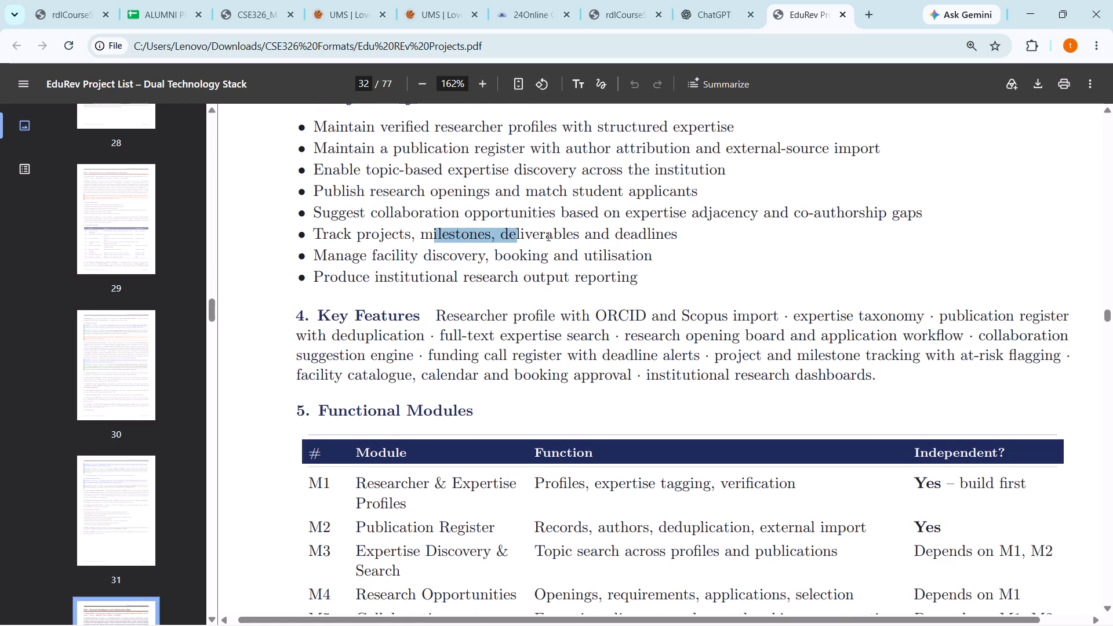
left_click_drag(551, 235, 663, 237)
left_click(605, 258)
Examine the P08 key features and the Functional Modules table M1 to M9, highlighting Expertise Discovery & Search and Funding Call Register.
scroll(605, 258, "down", 1)
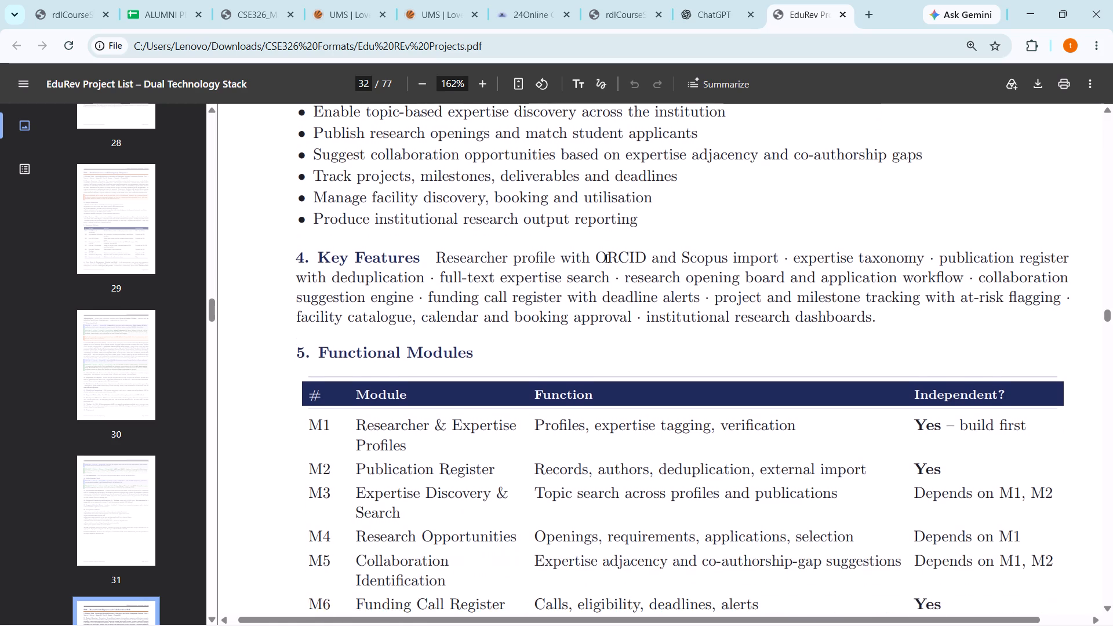
scroll(605, 258, "down", 1)
left_click(605, 258)
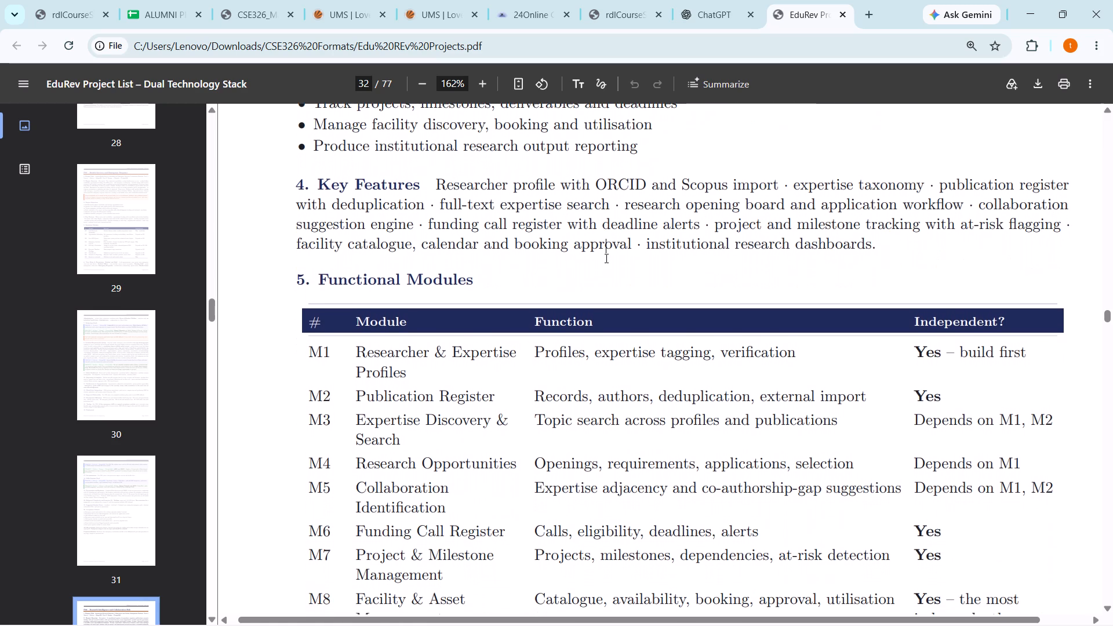
scroll(605, 258, "down", 3)
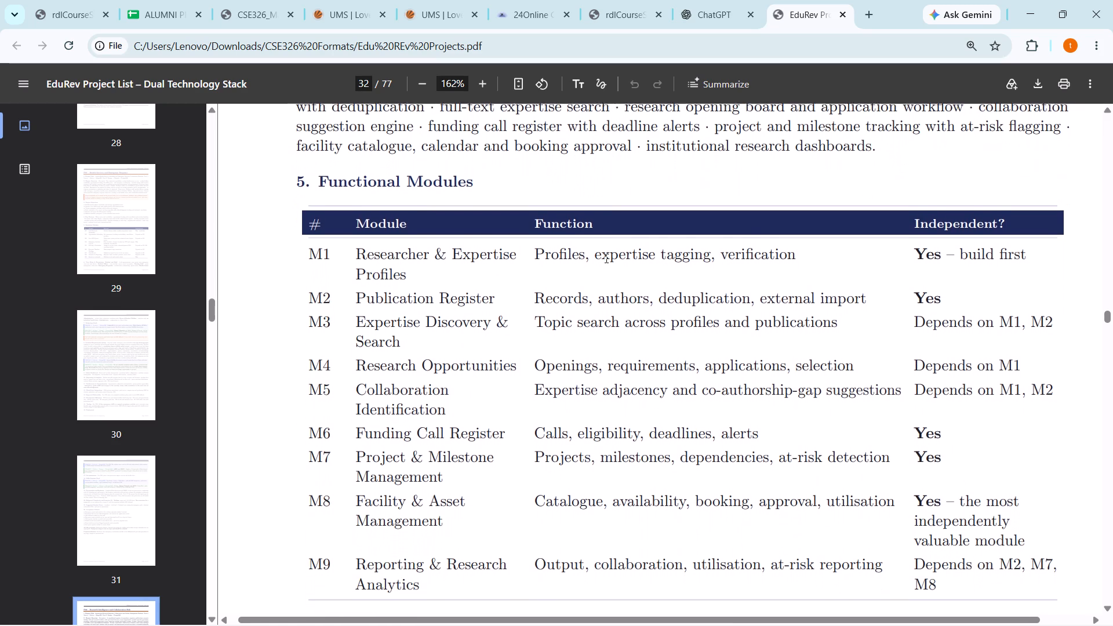
scroll(605, 258, "down", 1)
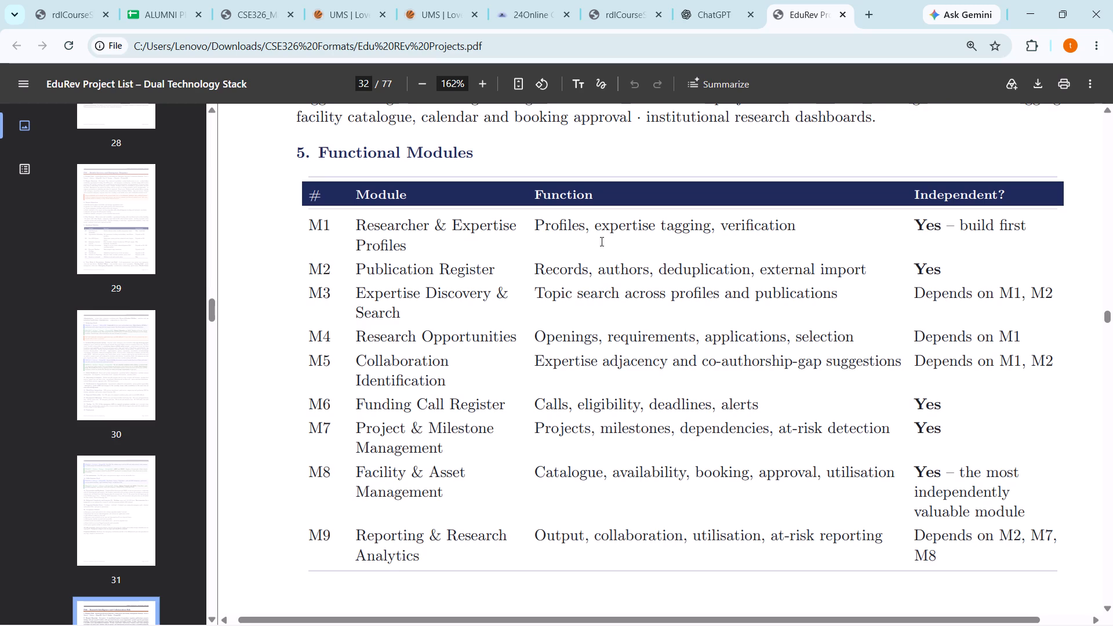
scroll(577, 283, "down", 1)
scroll(577, 283, "left", 1)
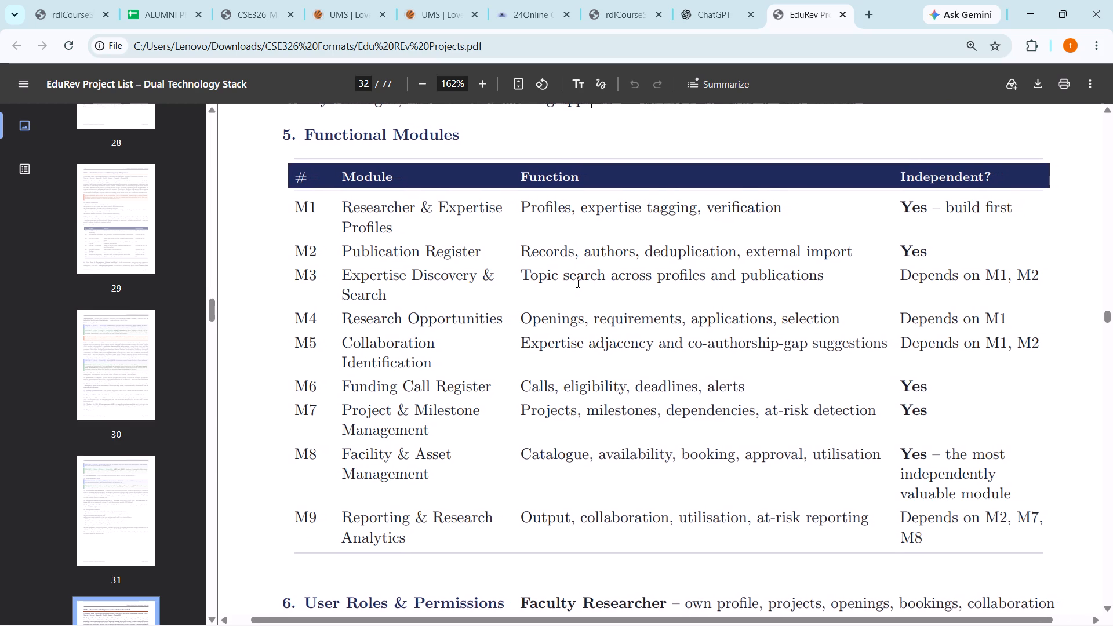
scroll(489, 250, "down", 1)
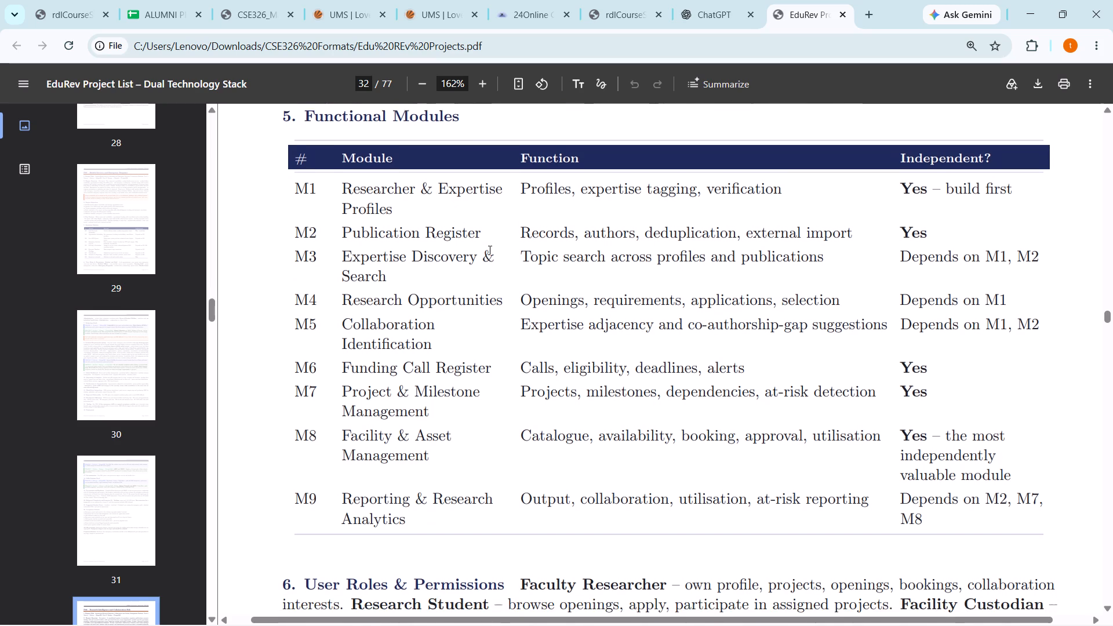
scroll(489, 250, "down", 1)
left_click(446, 248)
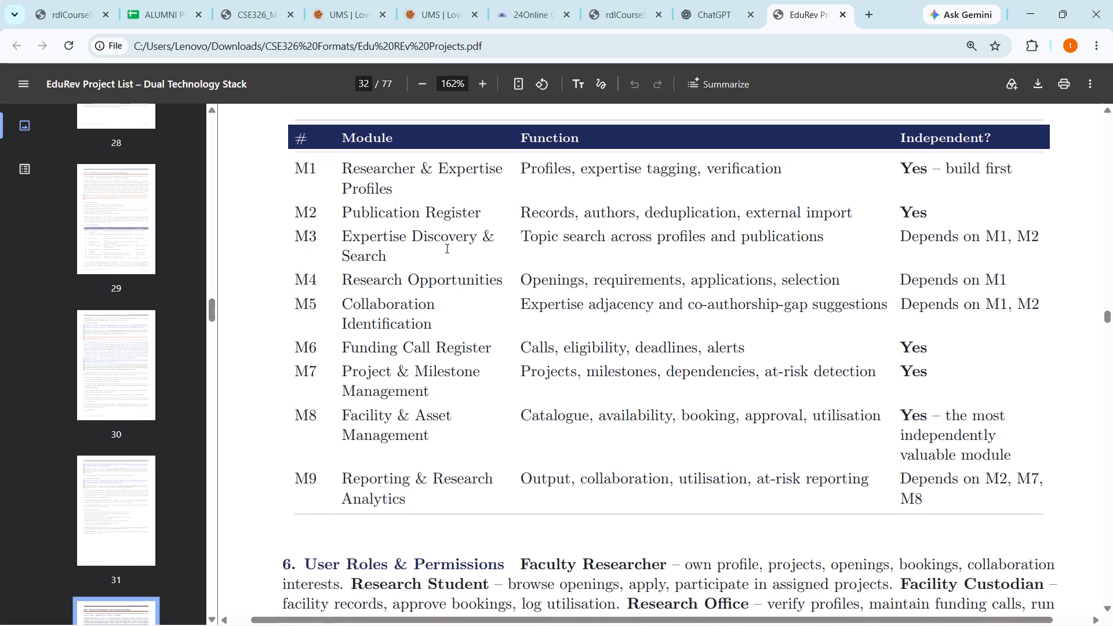
left_click_drag(392, 253, 345, 237)
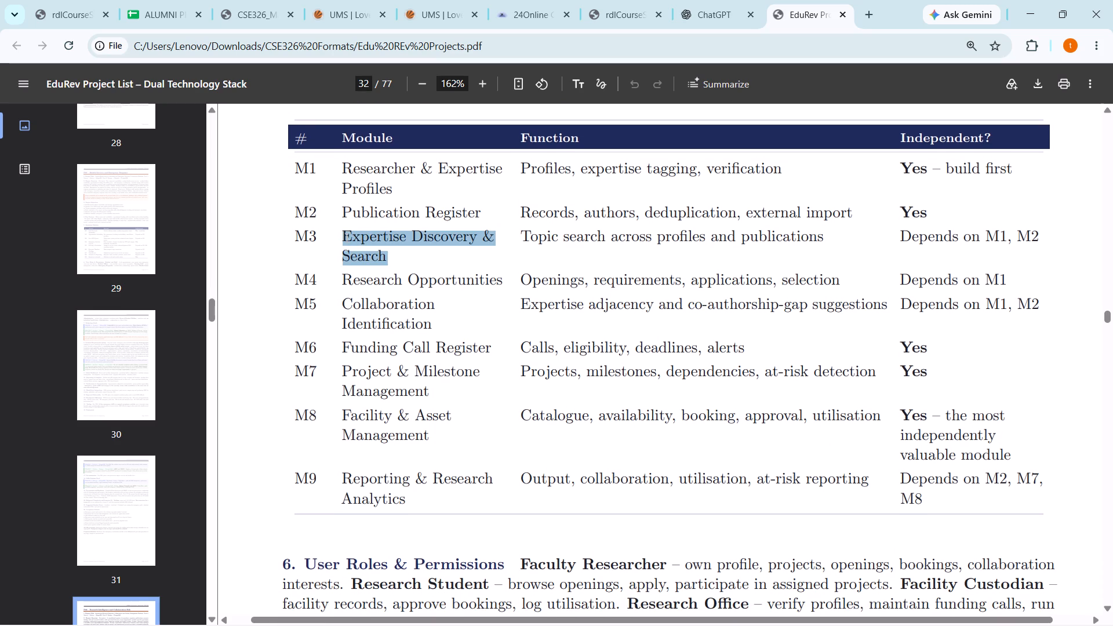
left_click(398, 292)
scroll(398, 292, "down", 1)
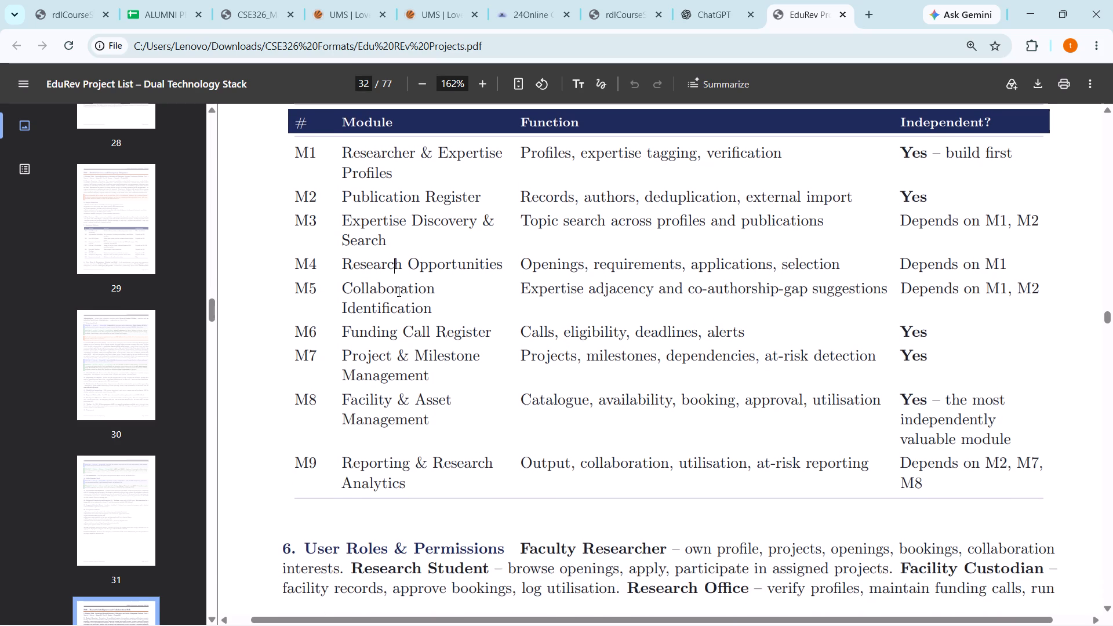
scroll(430, 308, "down", 1)
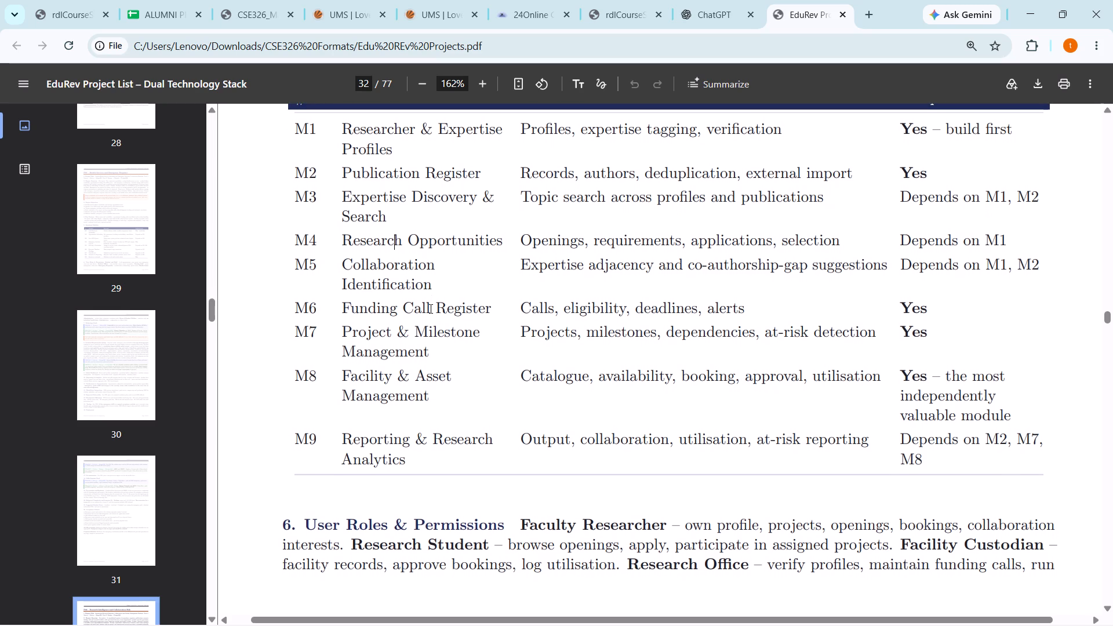
left_click_drag(493, 308, 361, 311)
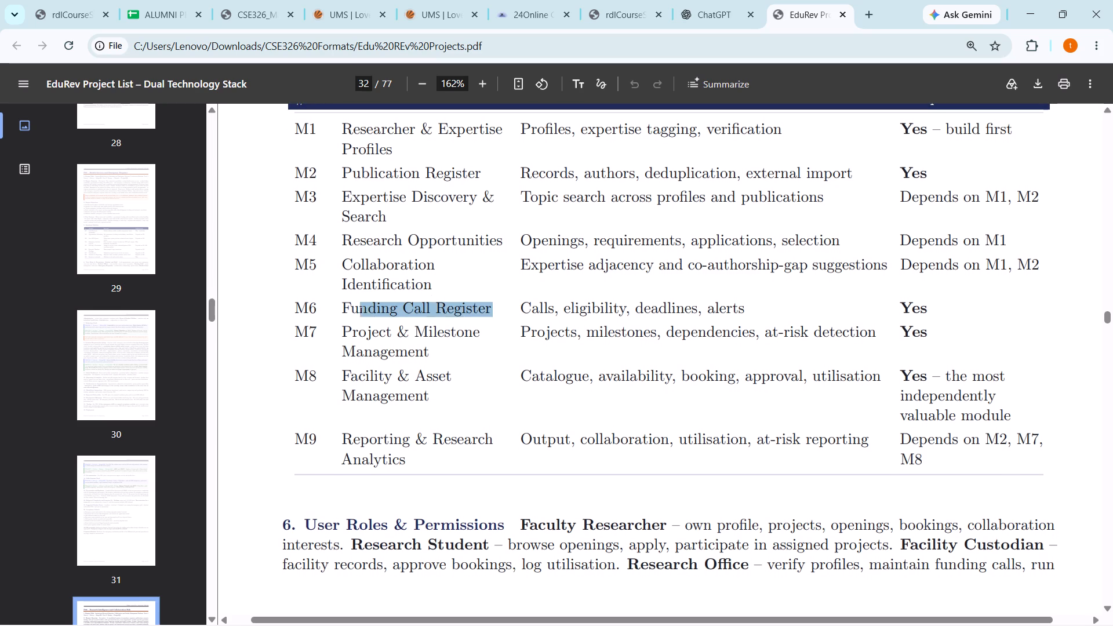
left_click_drag(361, 311, 352, 311)
left_click(421, 345)
Skim the rest of the P08 specification, from user roles and technology stack through acceptance criteria and commercialisation.
scroll(421, 345, "down", 3)
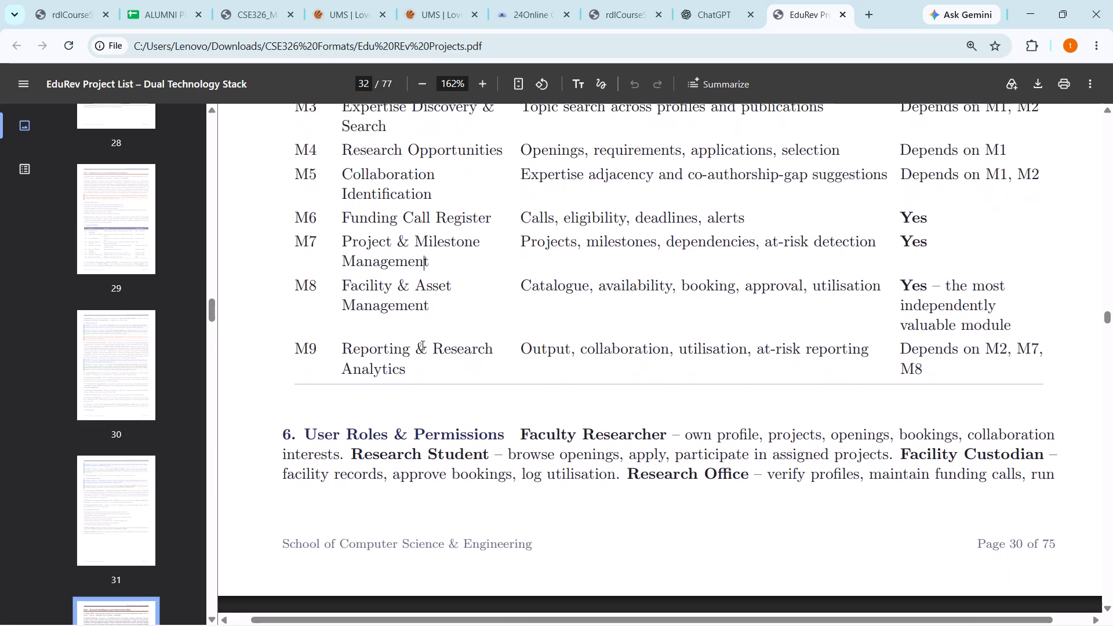
scroll(421, 345, "down", 4)
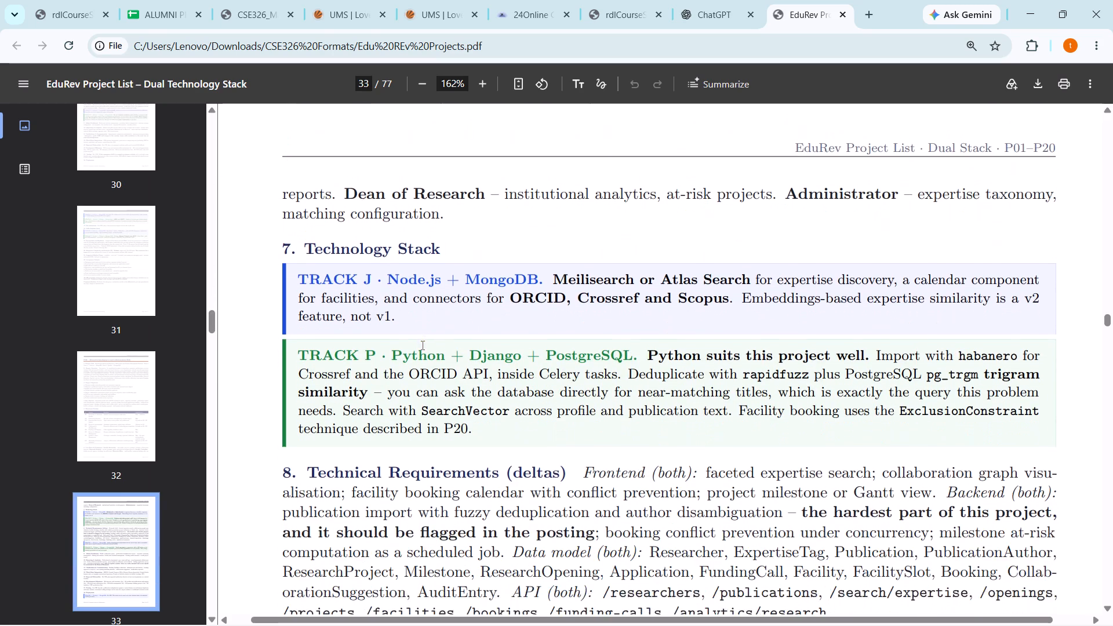
scroll(421, 345, "down", 3)
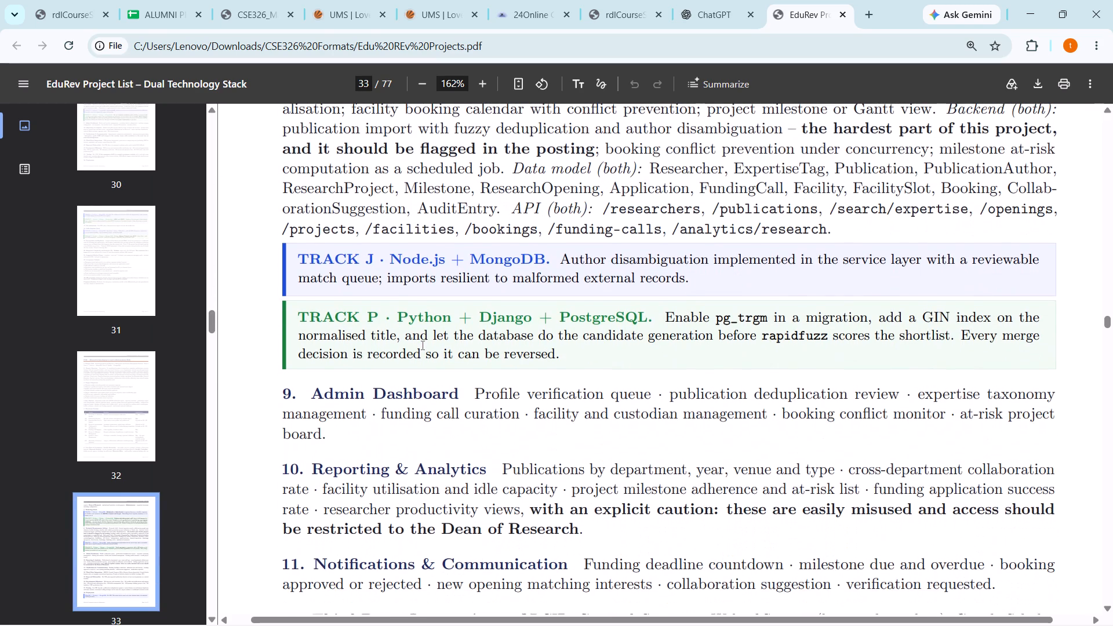
scroll(421, 345, "down", 4)
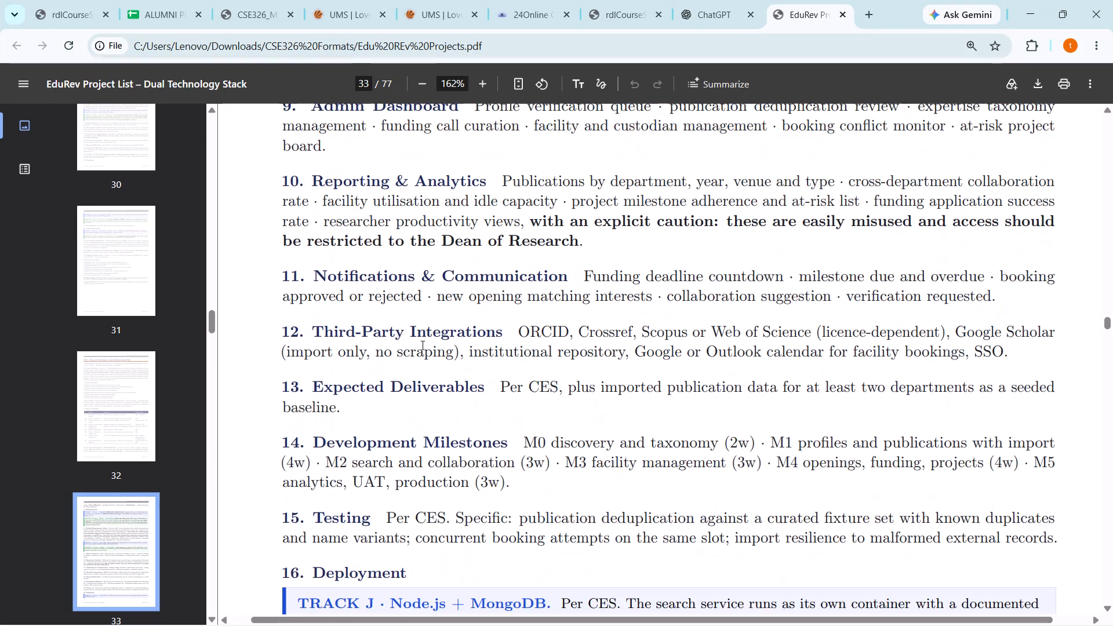
scroll(421, 345, "down", 4)
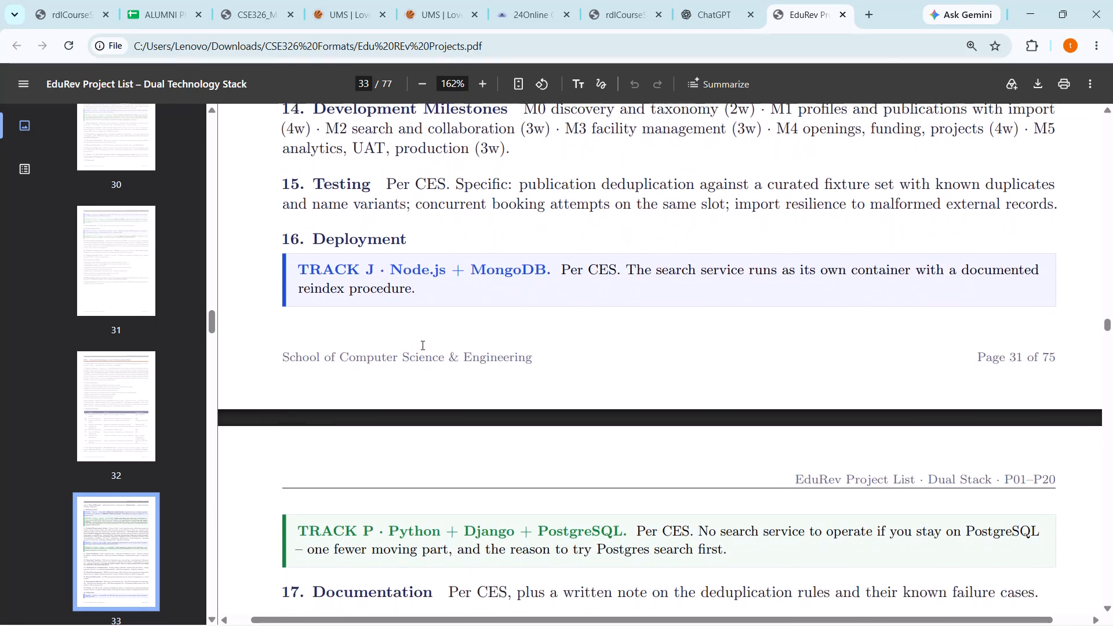
scroll(421, 345, "down", 4)
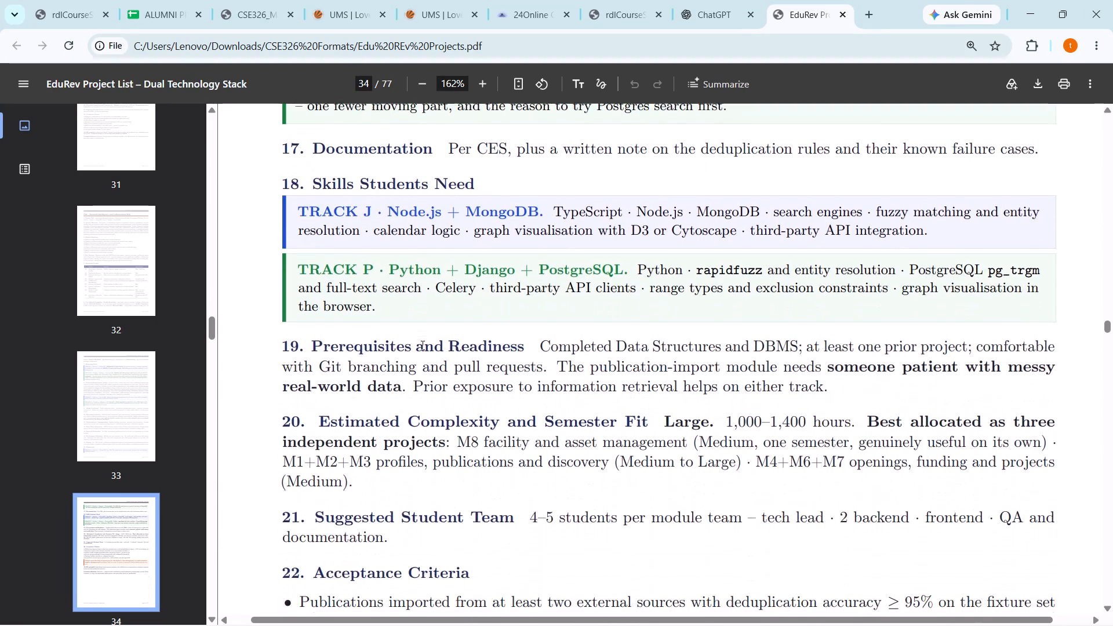
scroll(421, 345, "down", 4)
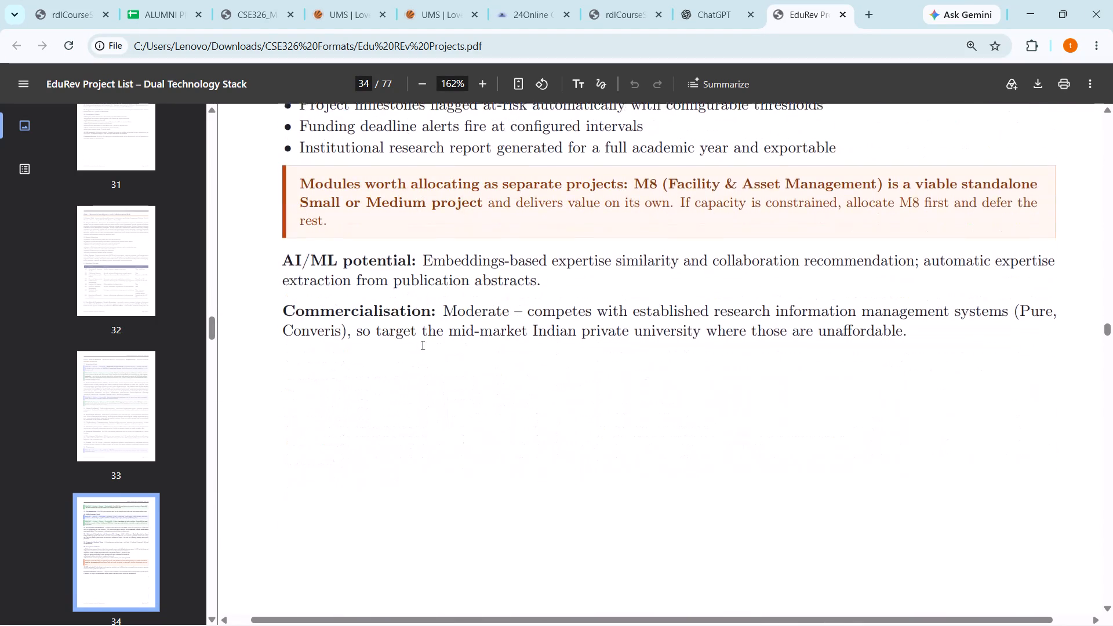
scroll(421, 345, "down", 5)
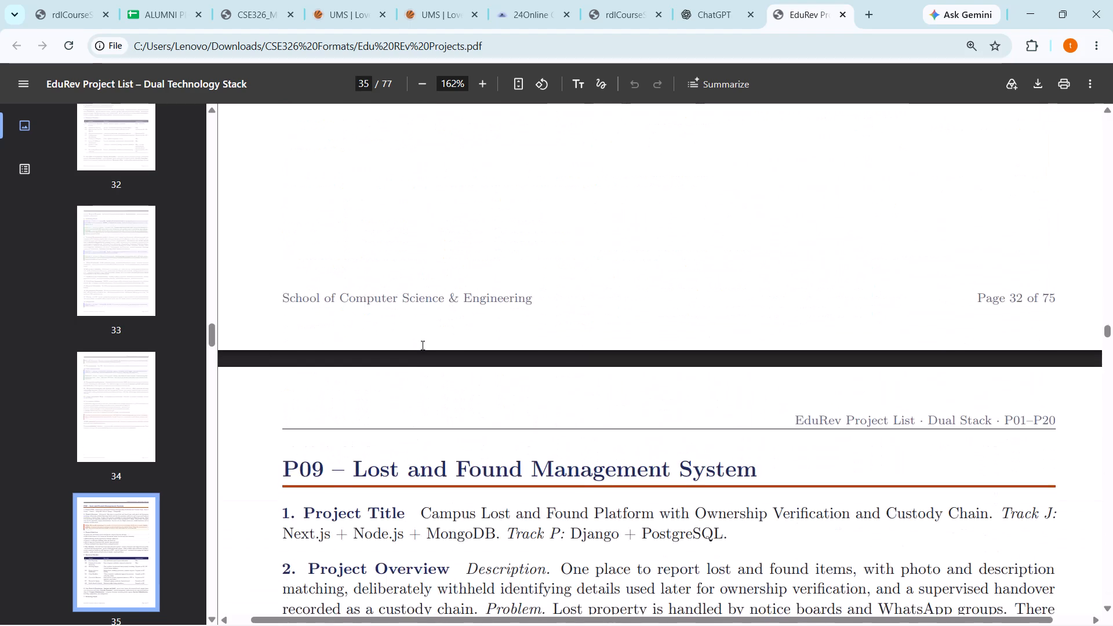
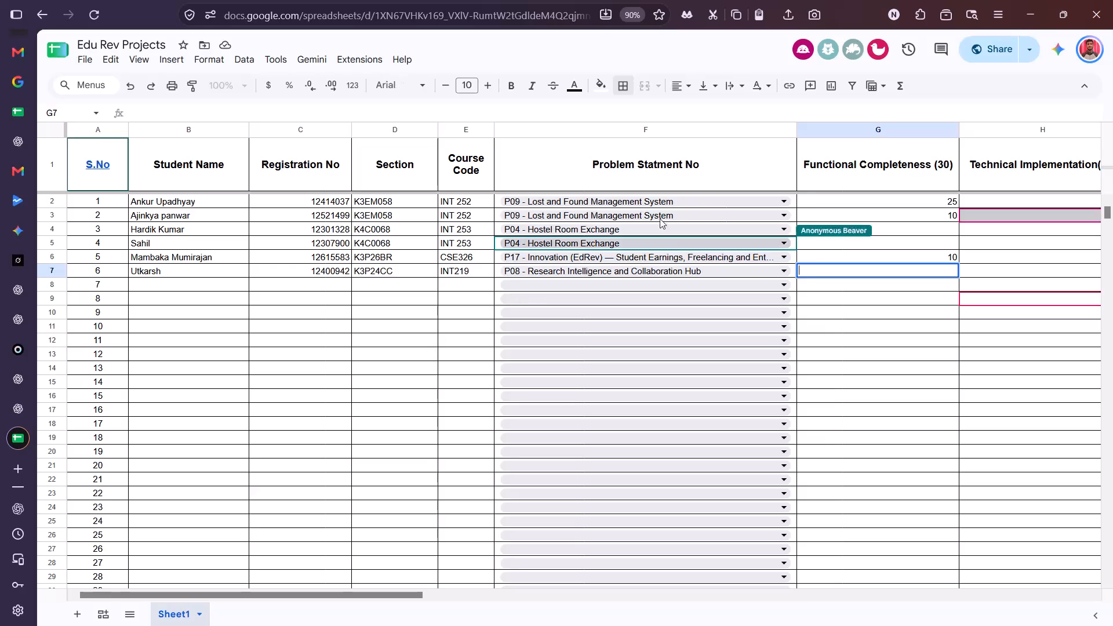
Wrap the text in the whole "Remarks (if Any)" column.
scroll(681, 245, "left", 8)
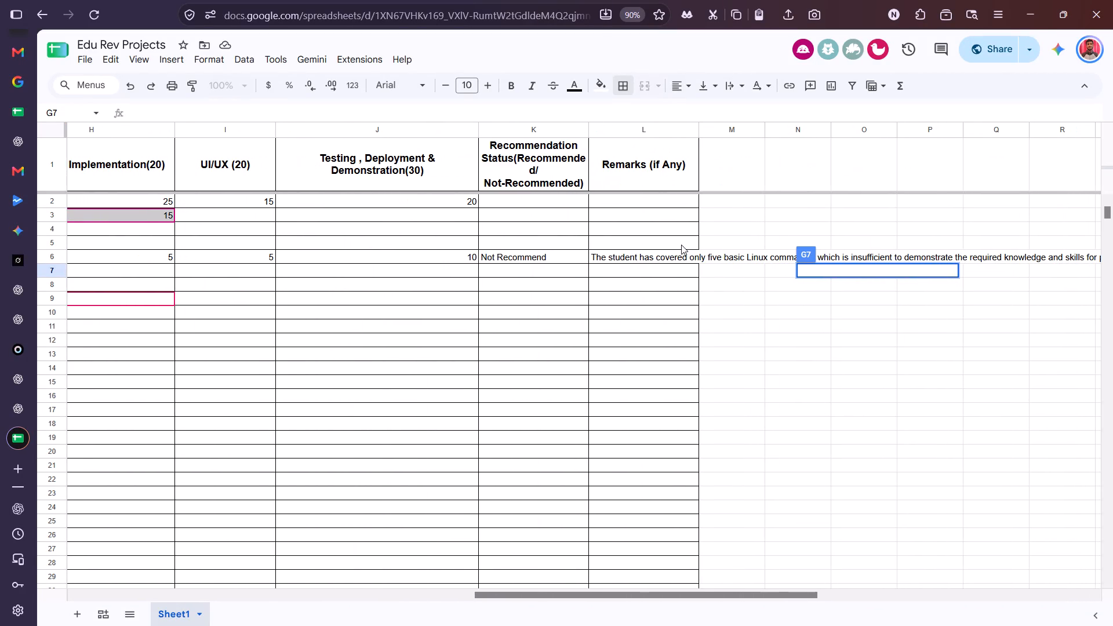
left_click(652, 126)
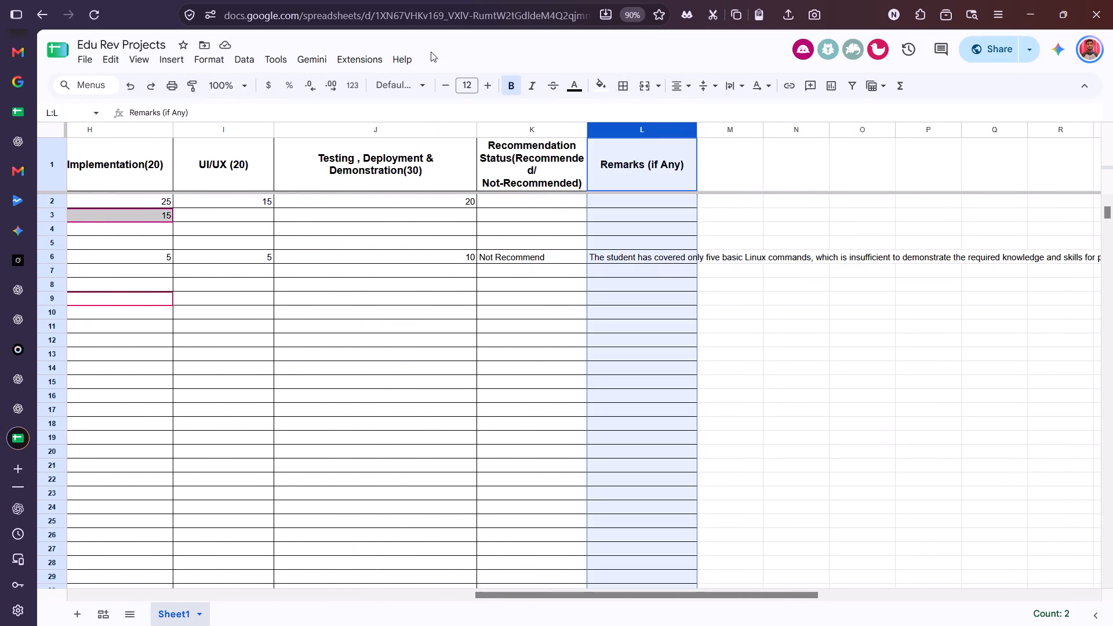
left_click(710, 87)
left_click(734, 89)
left_click(756, 112)
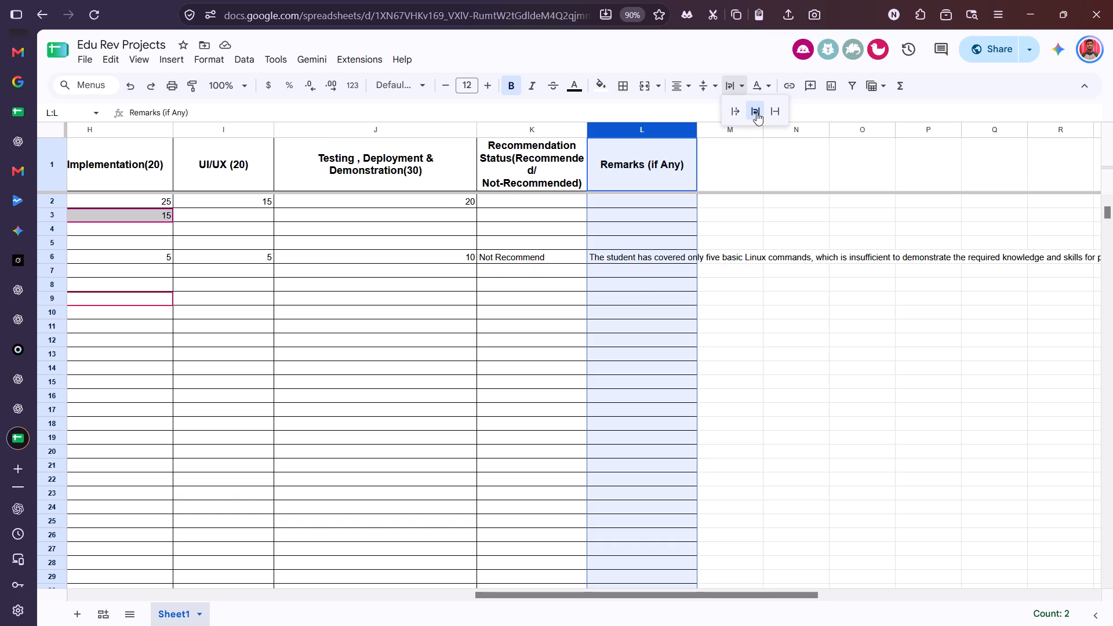
Widen the empty column M beside the Remarks column to nearly three times its width.
left_click(734, 219)
double_click(737, 172)
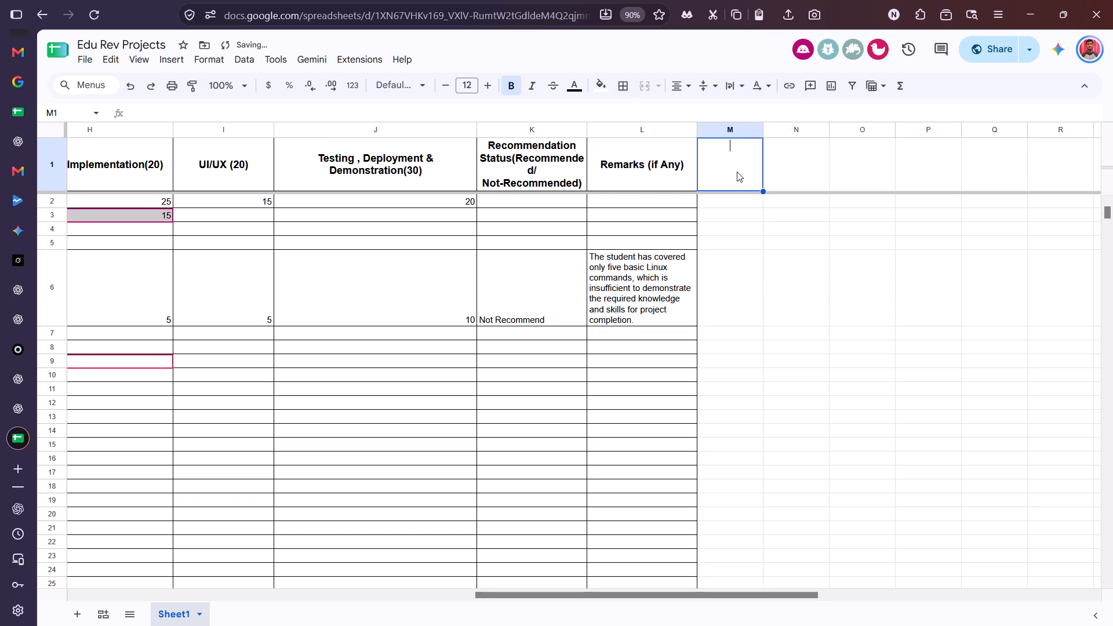
left_click_drag(765, 135, 881, 152)
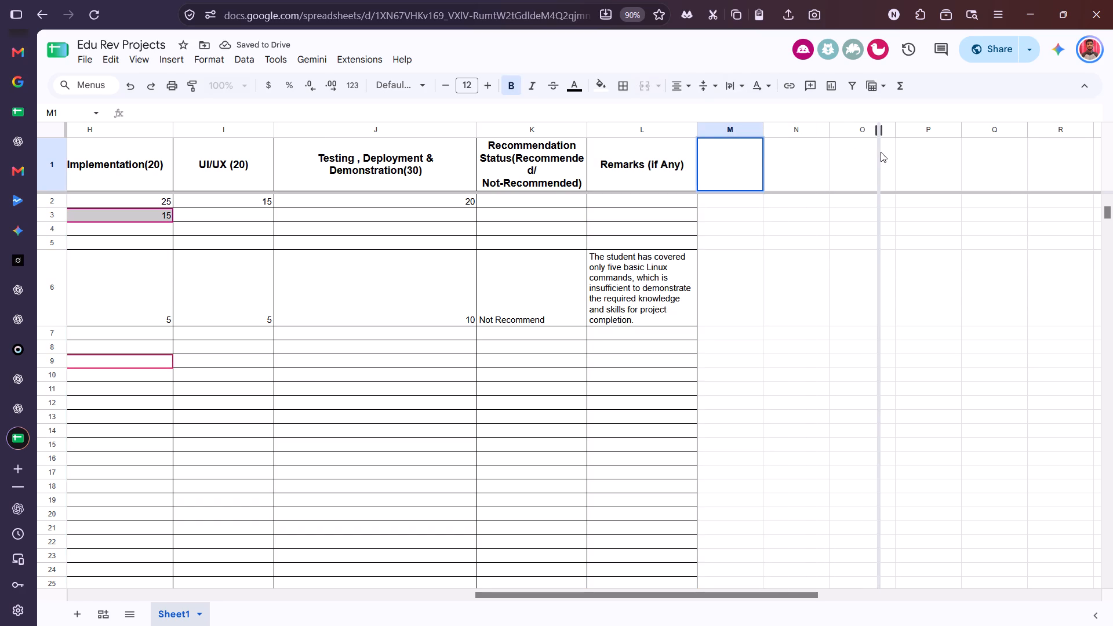
left_click_drag(881, 152, 888, 150)
Enter "Benefit Given" as the header of column M in cell M1.
double_click(817, 168)
left_click(792, 156)
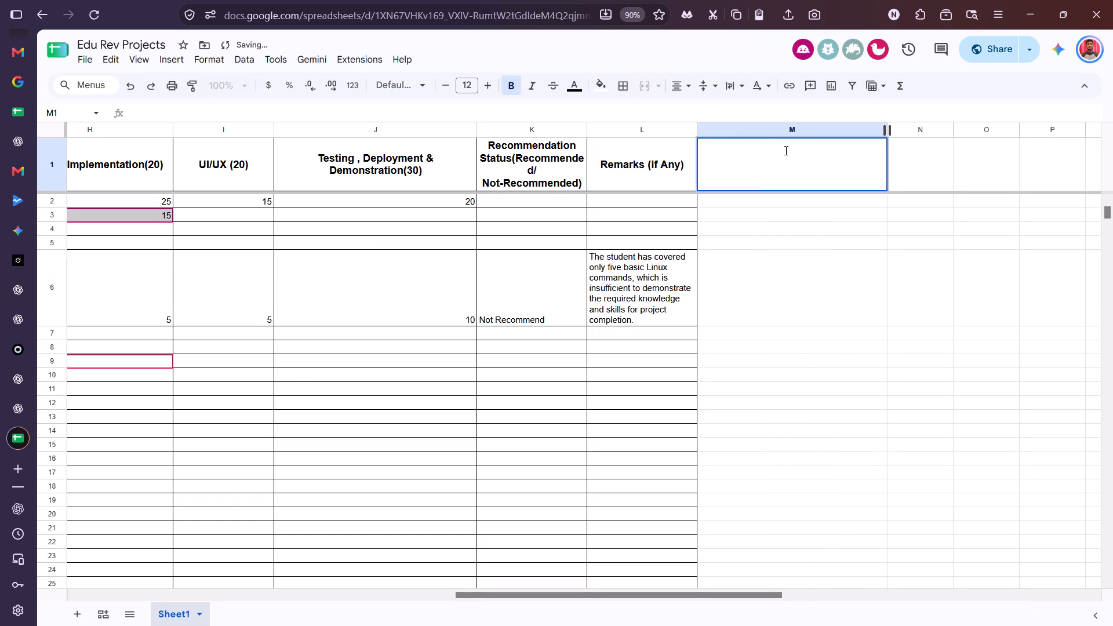
double_click(783, 149)
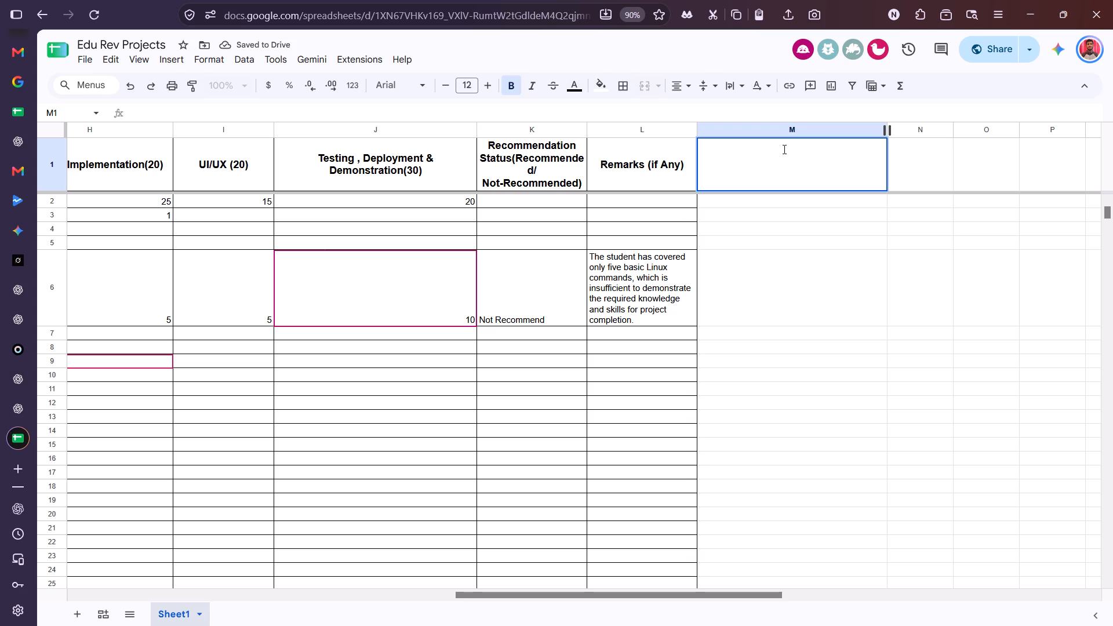
type("Benefit")
key("space")
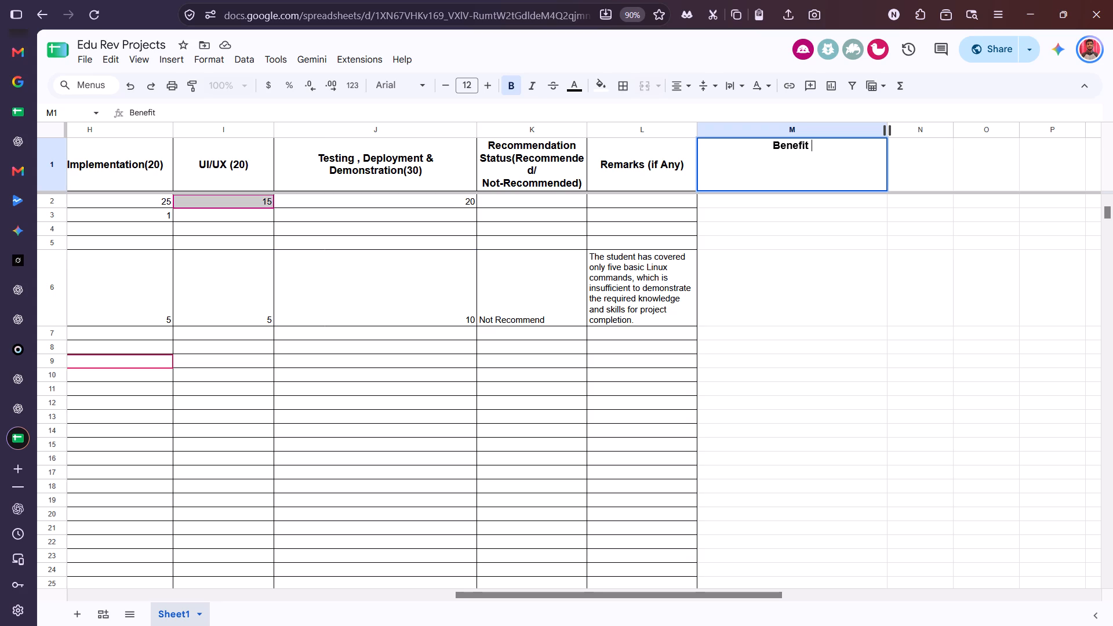
type("Given")
left_click(787, 207)
left_click(813, 170)
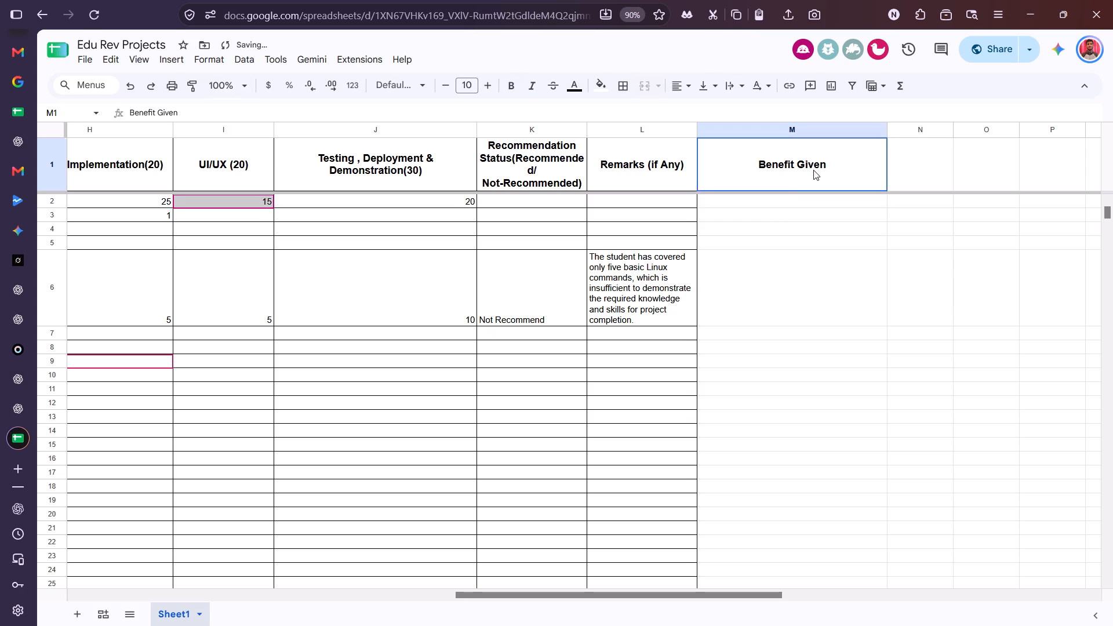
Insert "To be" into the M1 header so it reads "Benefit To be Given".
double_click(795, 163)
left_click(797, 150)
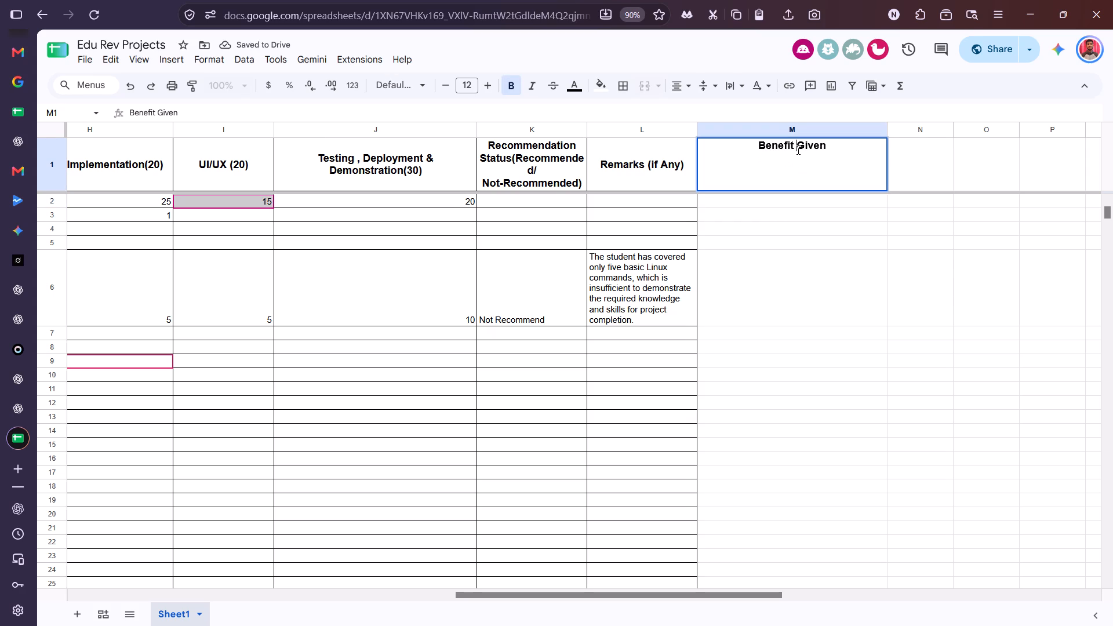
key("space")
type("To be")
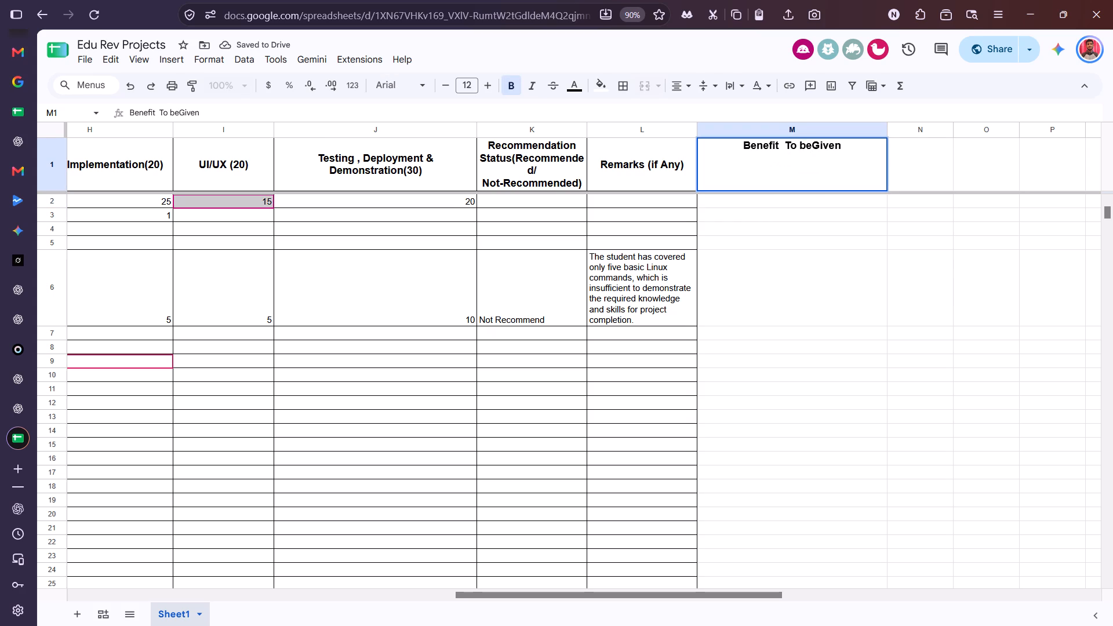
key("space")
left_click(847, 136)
Replace the words after "Benefit" in the M1 header with "(Project, CA or Complete Course)".
double_click(842, 154)
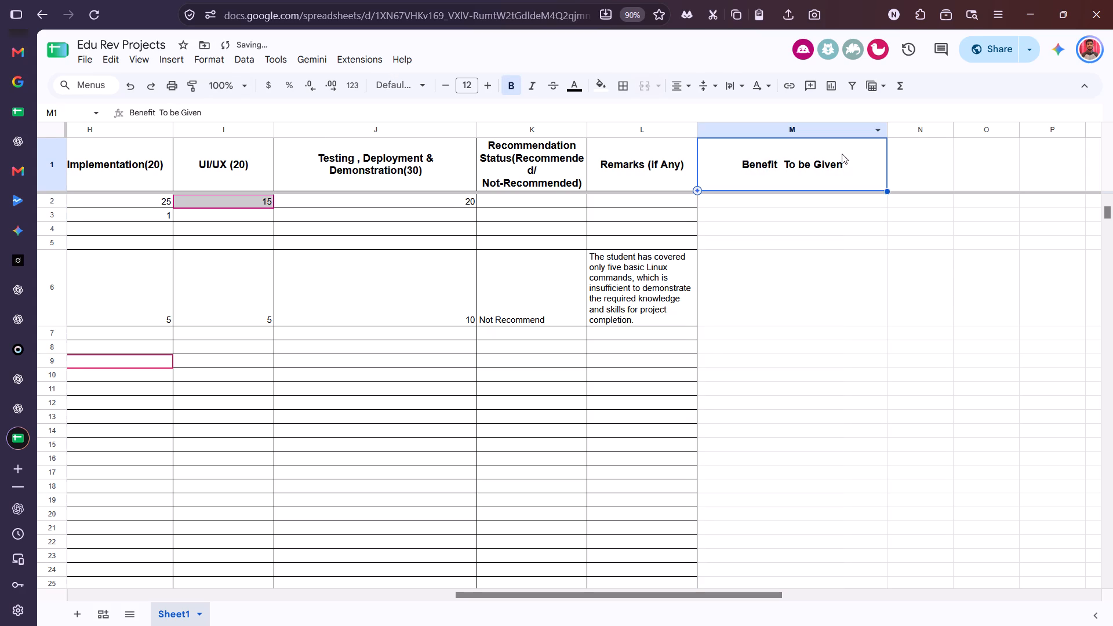
key("BackSpace")
key("BackSpace")
key("BackSpace")
key("BackSpace")
key("BackSpace")
key("BackSpace")
key("BackSpace")
key("BackSpace")
key("BackSpace")
key("BackSpace")
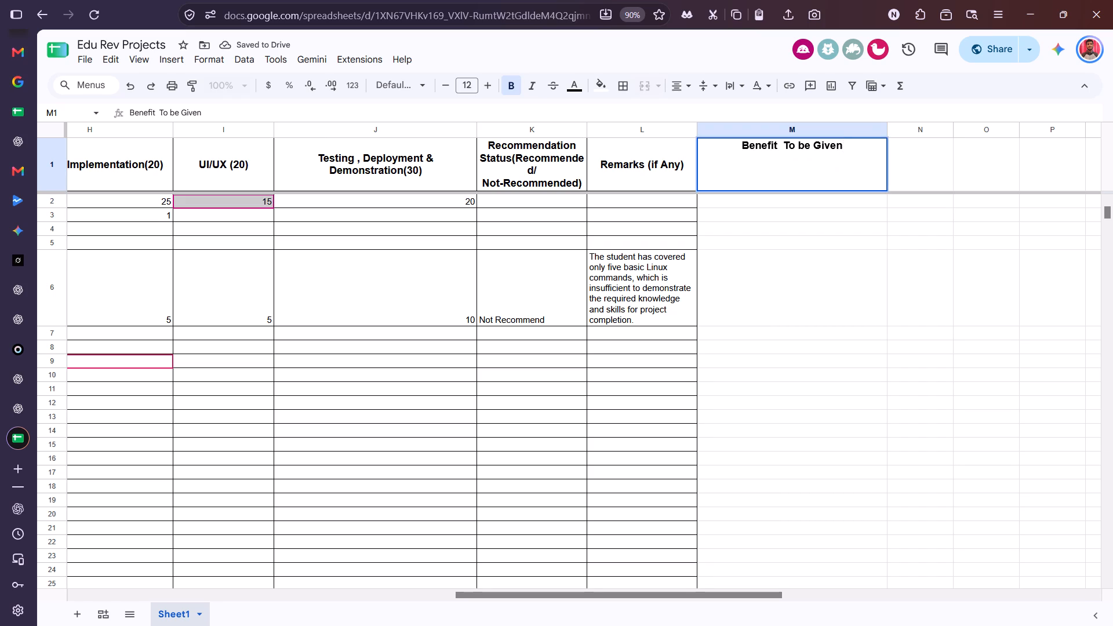
key("BackSpace")
key("shift+parenleft")
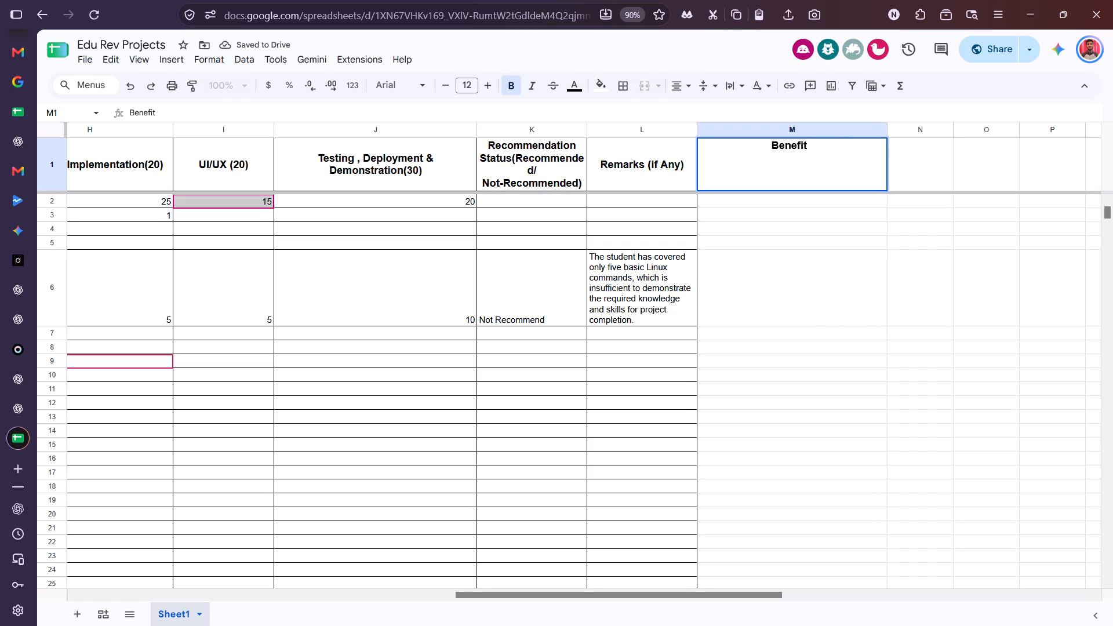
type("Project, CA")
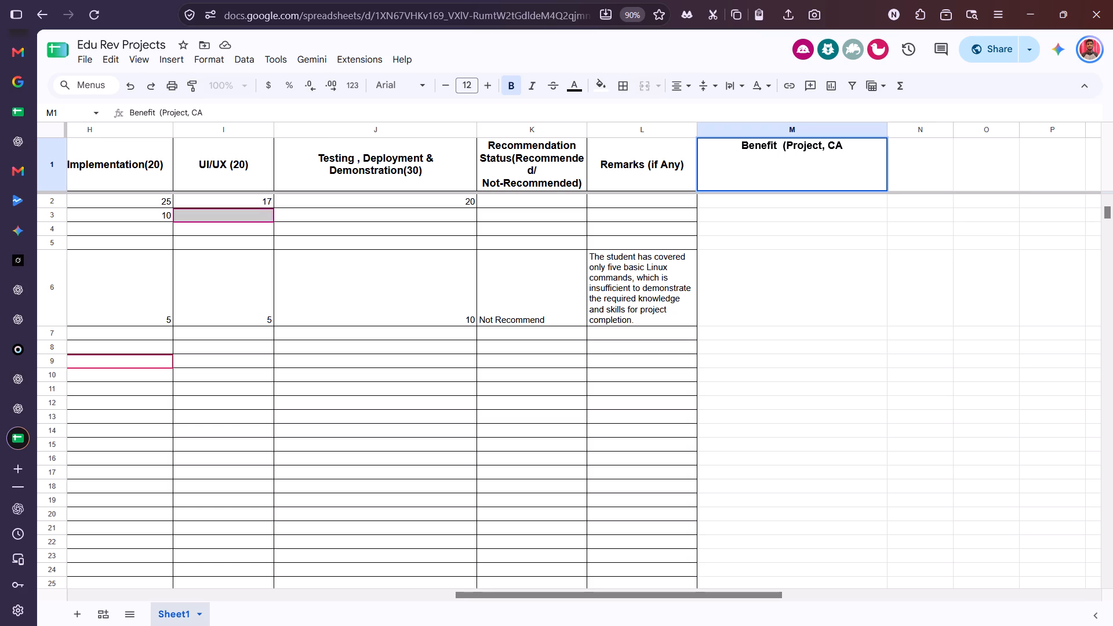
key("space")
type("or")
key("space")
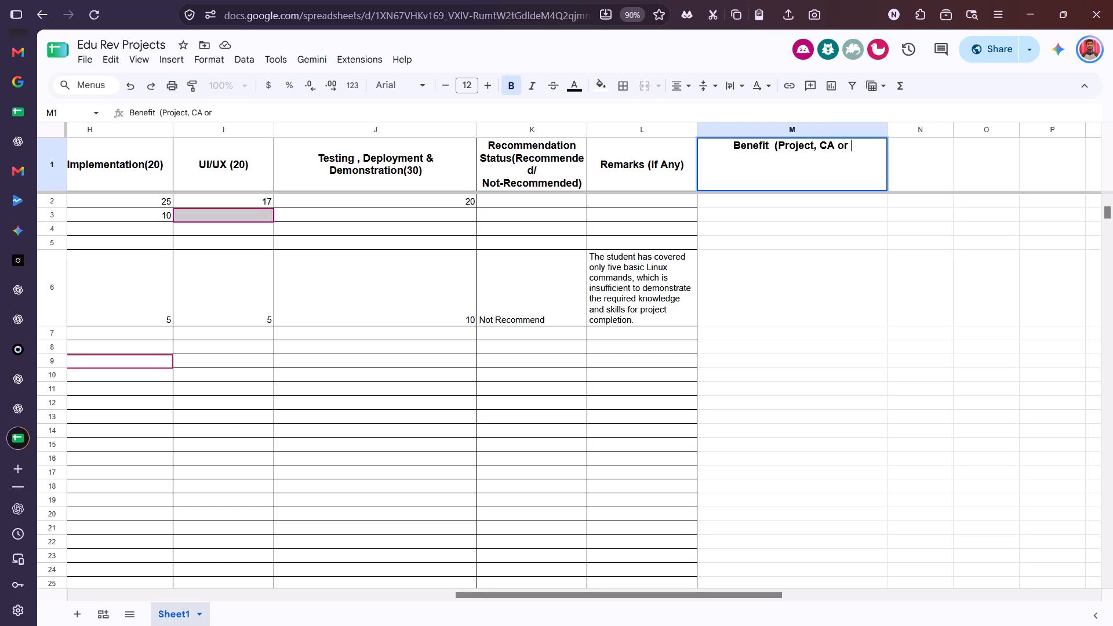
type("Complete Course")
key("shift+parenright")
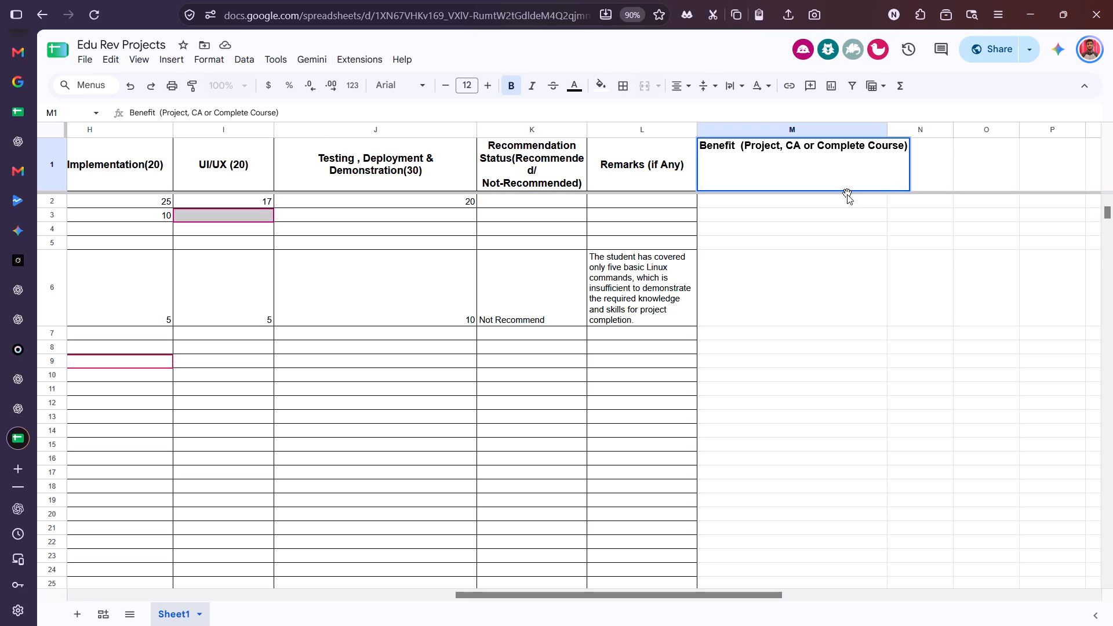
Insert "Tobe Given" between "Benefit" and the bracketed options in the M1 header.
left_click(737, 143)
type("Tobe given")
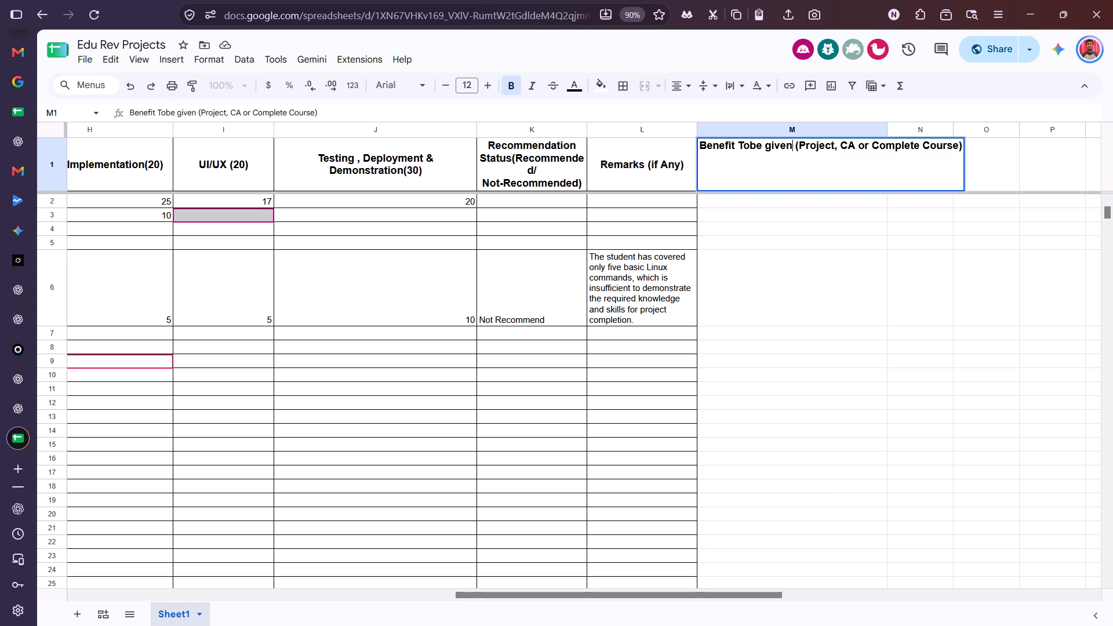
key("BackSpace")
key("BackSpace")
key("BackSpace")
key("BackSpace")
key("BackSpace")
key("shift+g")
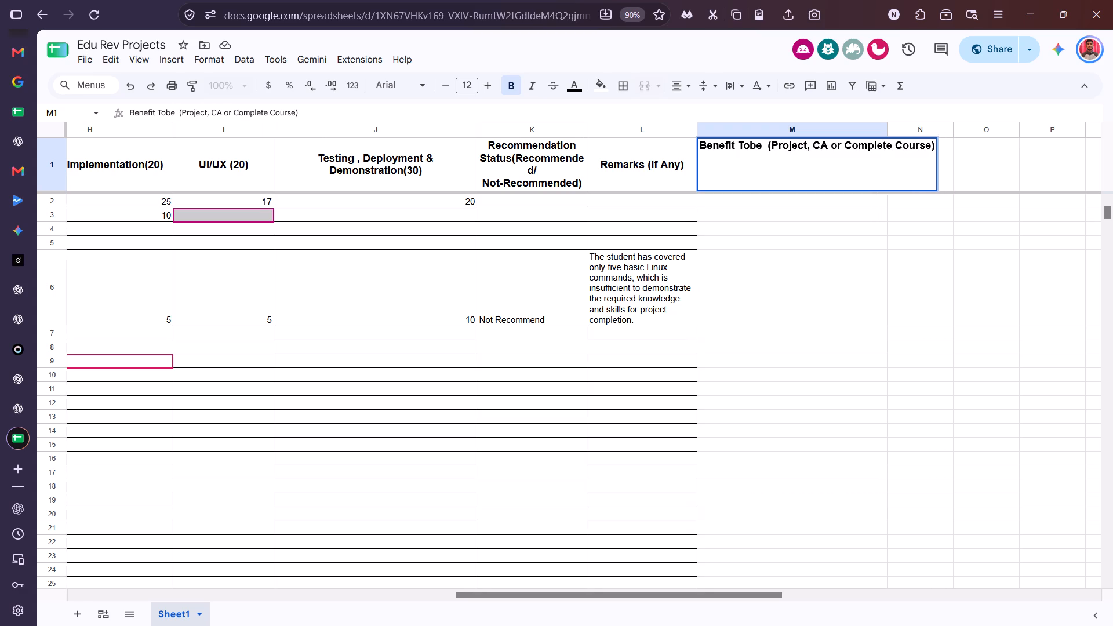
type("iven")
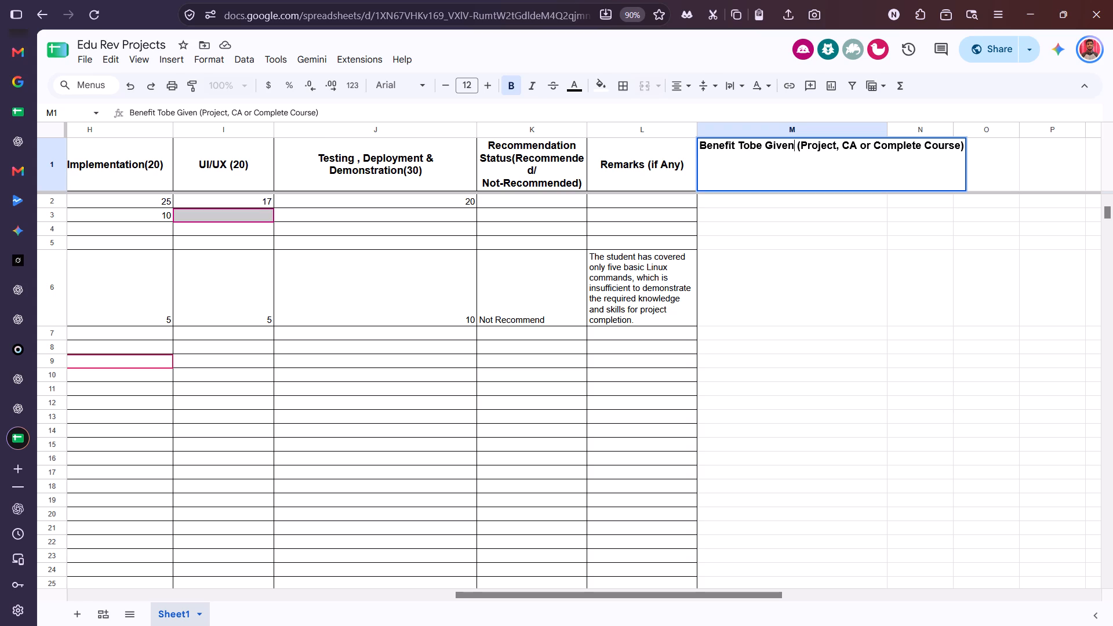
Cut the entire header text out of cell M1.
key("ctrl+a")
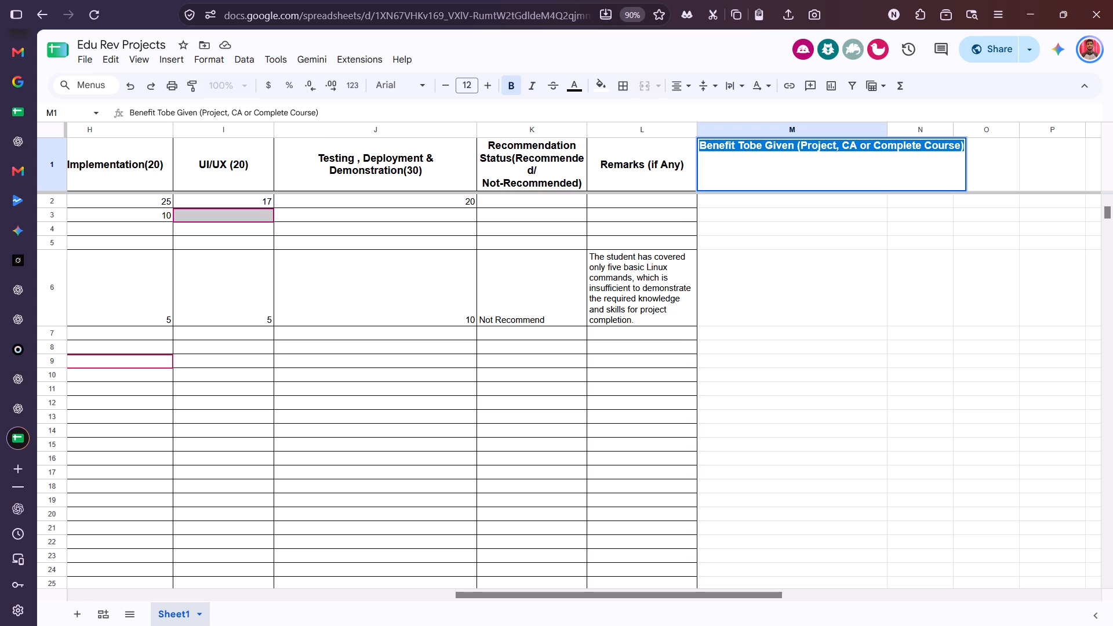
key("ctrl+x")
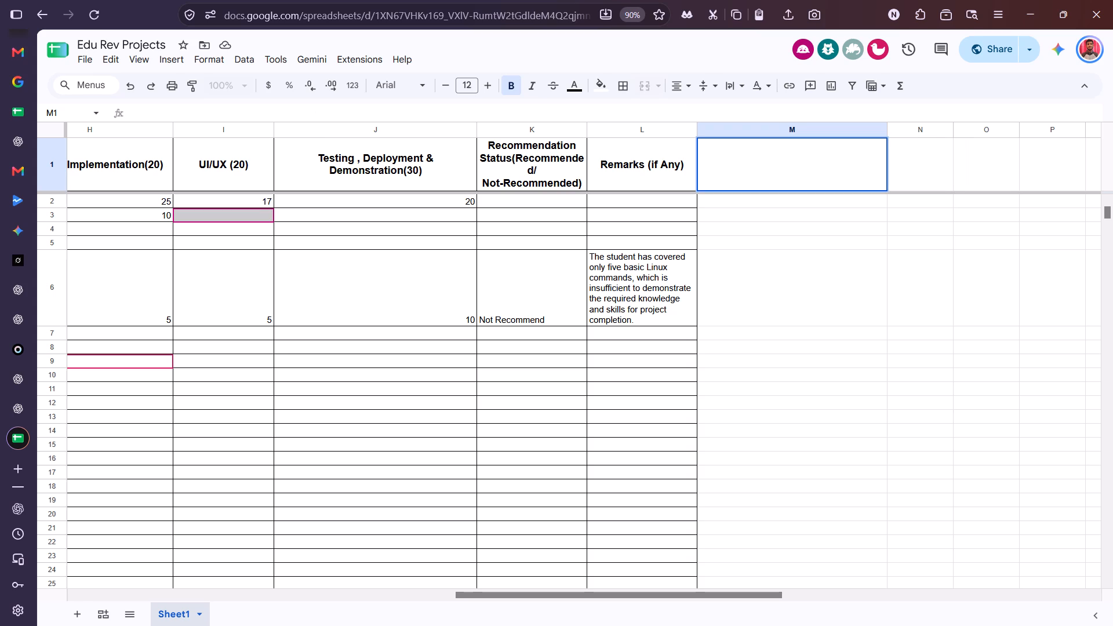
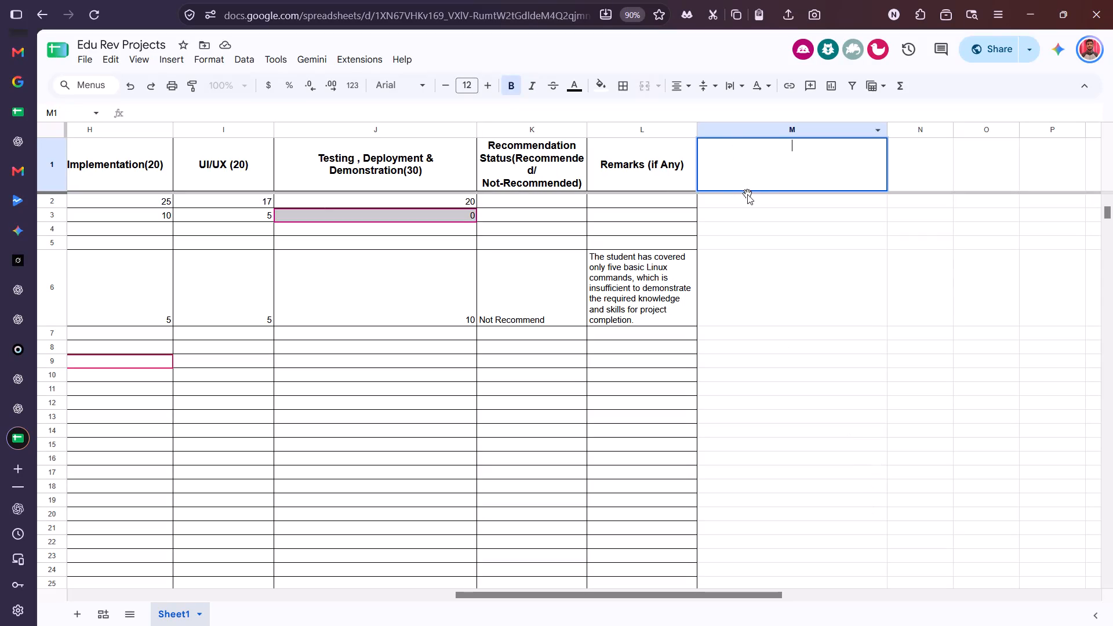
Paste the copied benefit list into header cell M1, covering CA exemption with its note, Duty Leaves, Grade upgradation and Course Exemption.
key("ctrl+v")
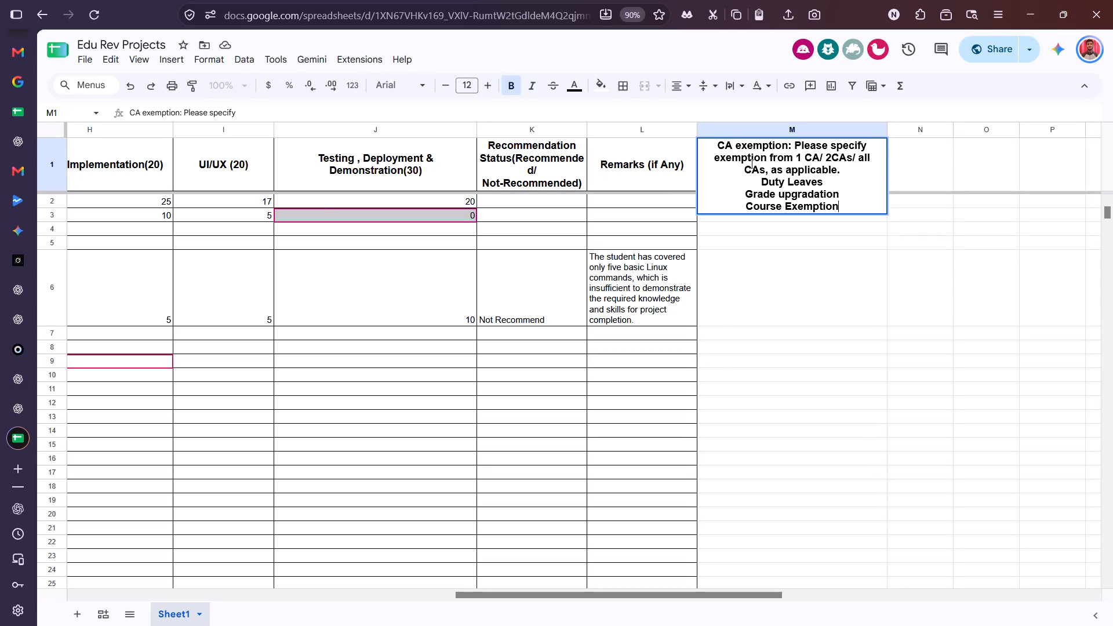
Add a comma after "Duty Leaves" and after "Grade upgradation" in the M1 header text.
left_click(756, 169)
left_click(784, 154)
left_click(839, 184)
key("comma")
left_click(851, 195)
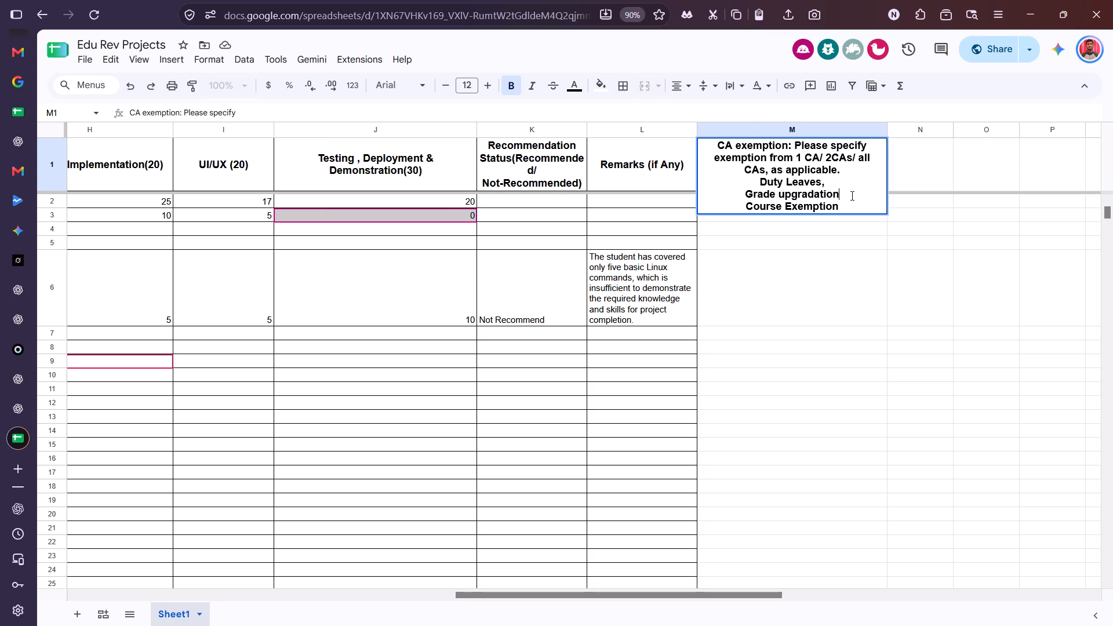
left_click(851, 195)
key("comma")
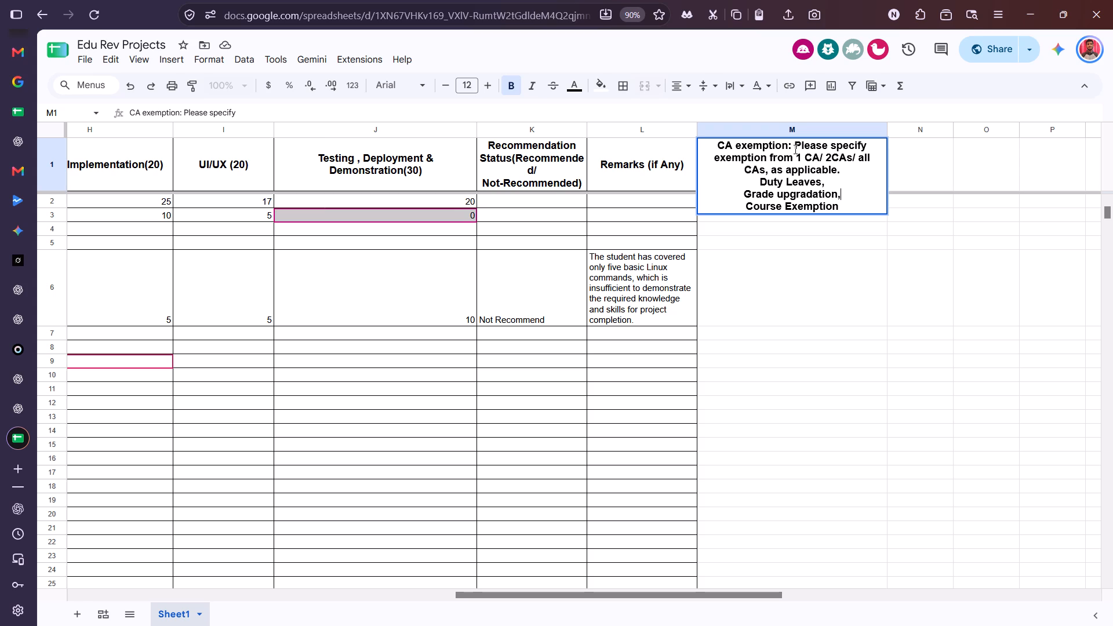
Commit the M1 header as "CA exemption: Please specify exemption from 1 CA/ 2CAs/ all CAs, as applicable. Duty Leaves, Grade upgradation, Course Exemption".
left_click(783, 269)
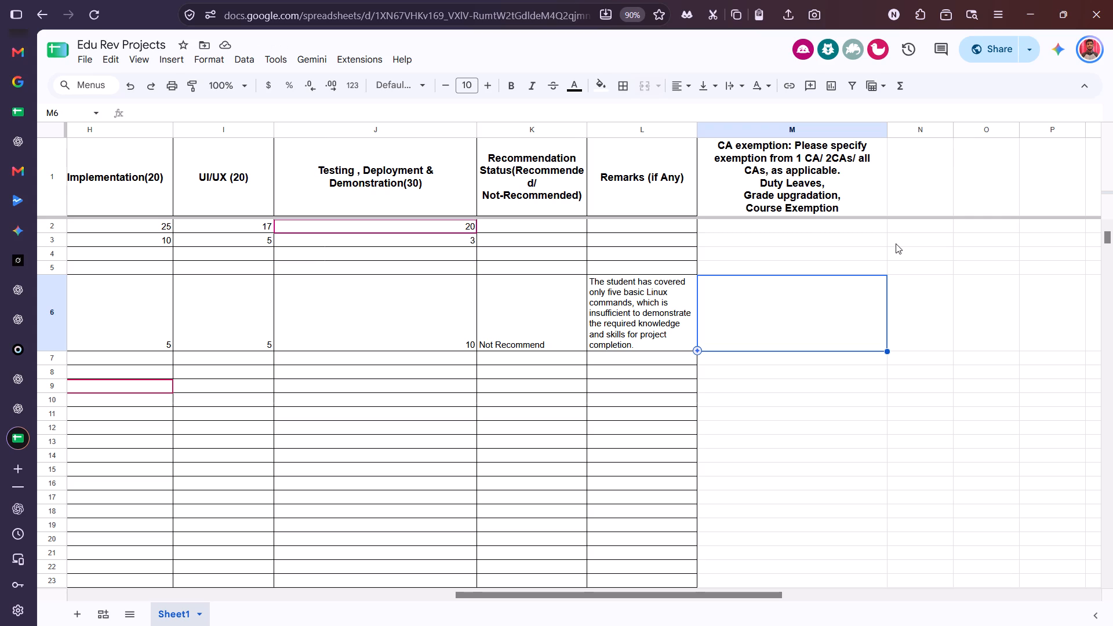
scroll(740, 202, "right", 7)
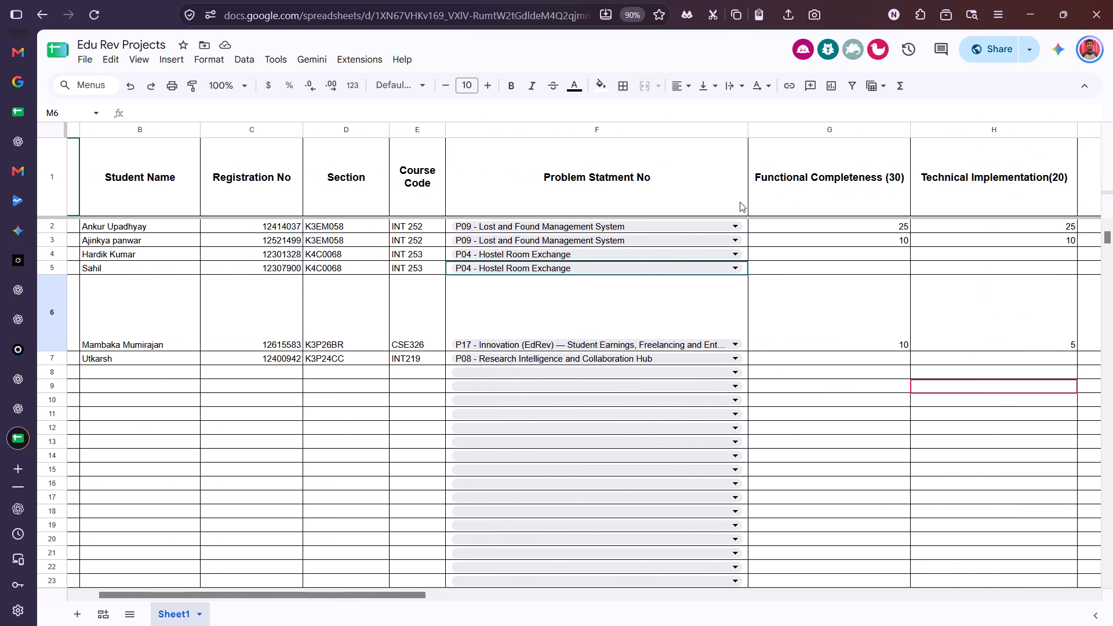
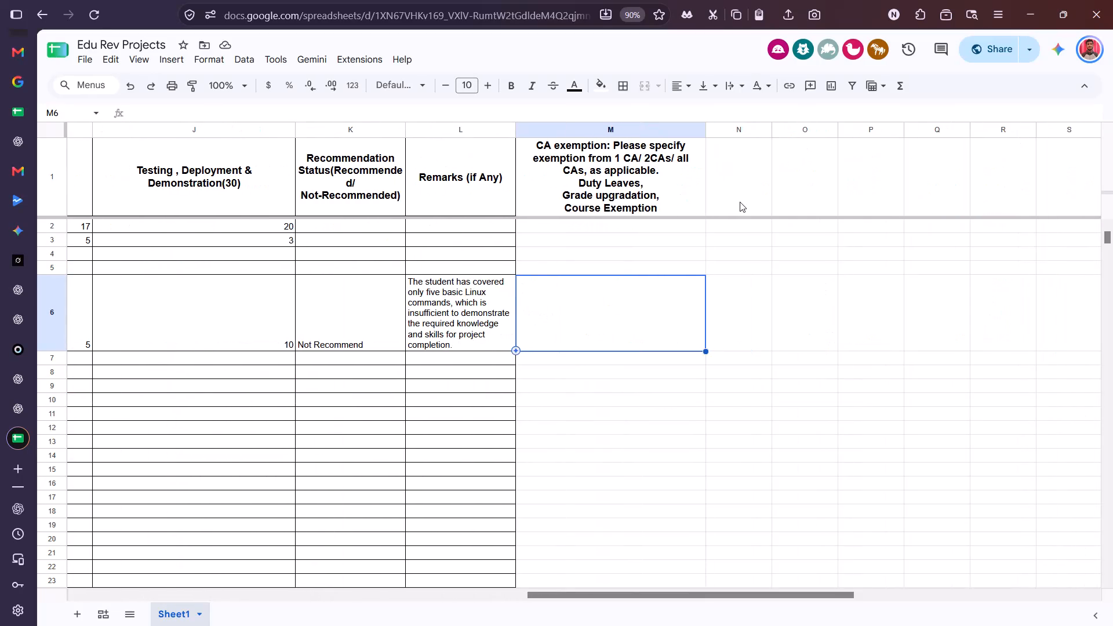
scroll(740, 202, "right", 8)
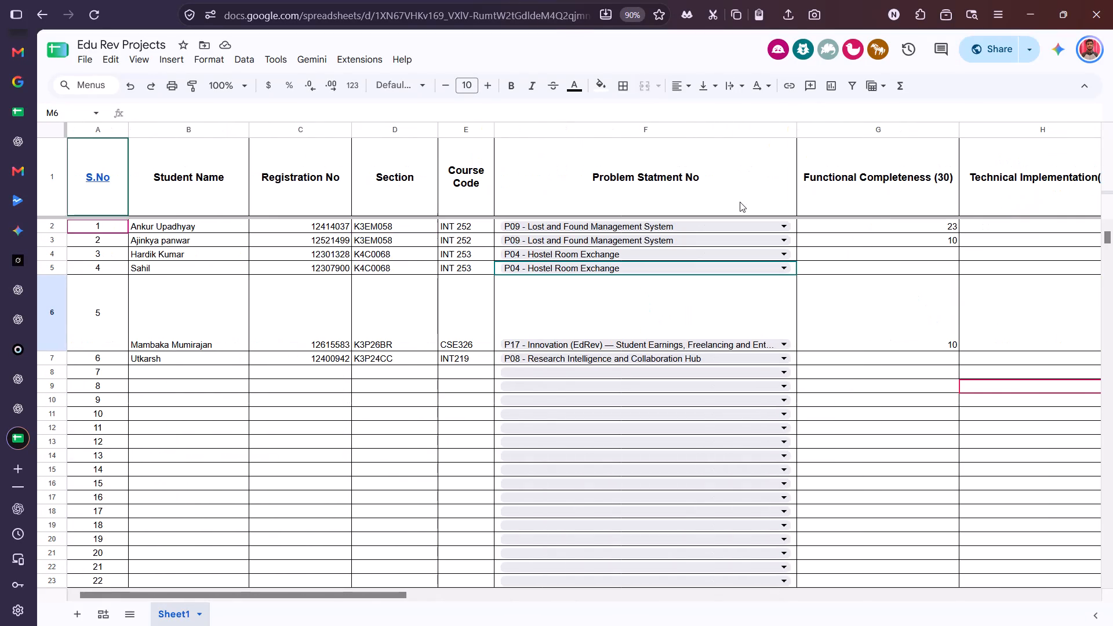
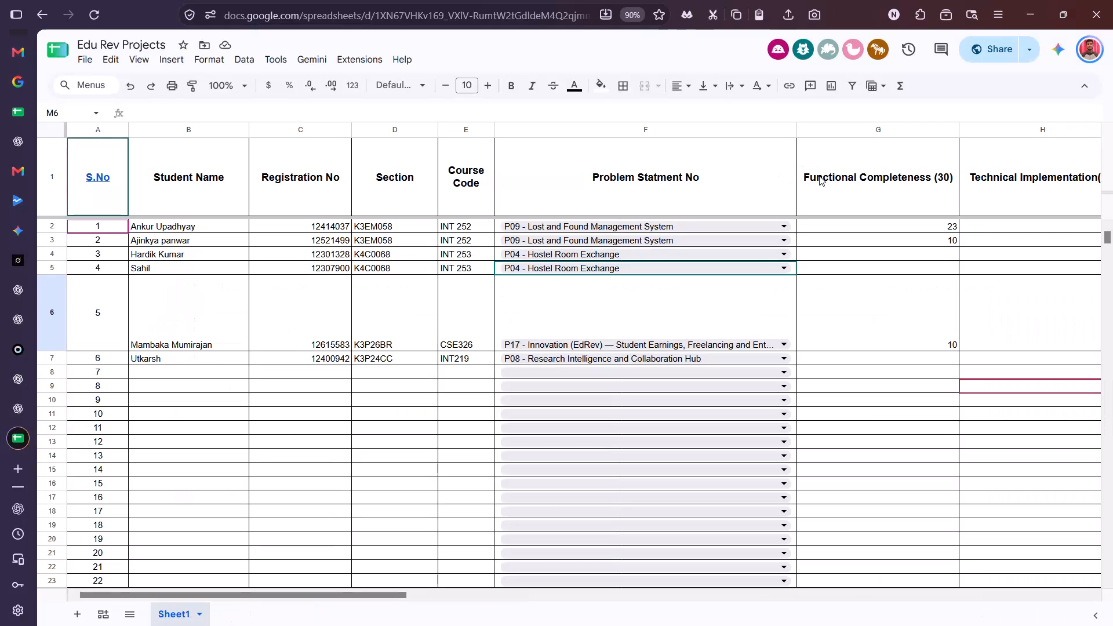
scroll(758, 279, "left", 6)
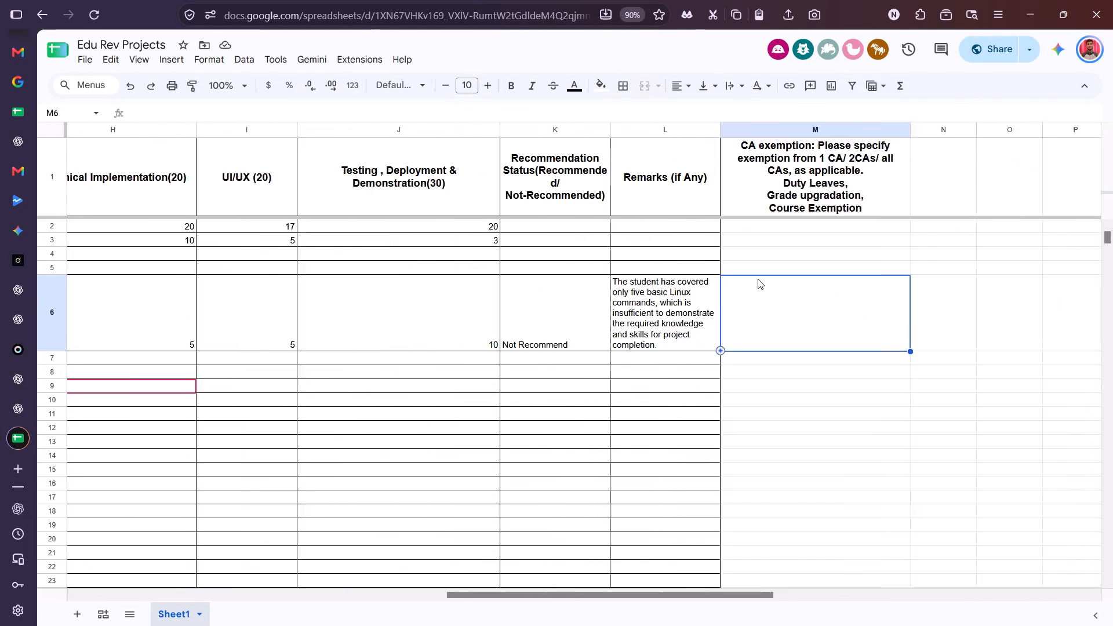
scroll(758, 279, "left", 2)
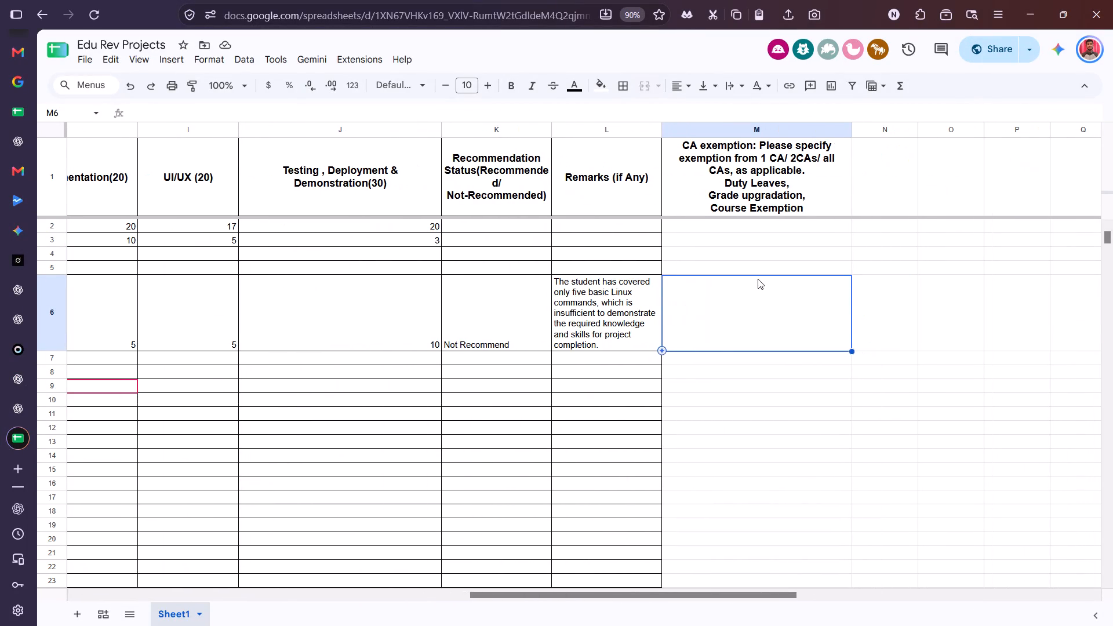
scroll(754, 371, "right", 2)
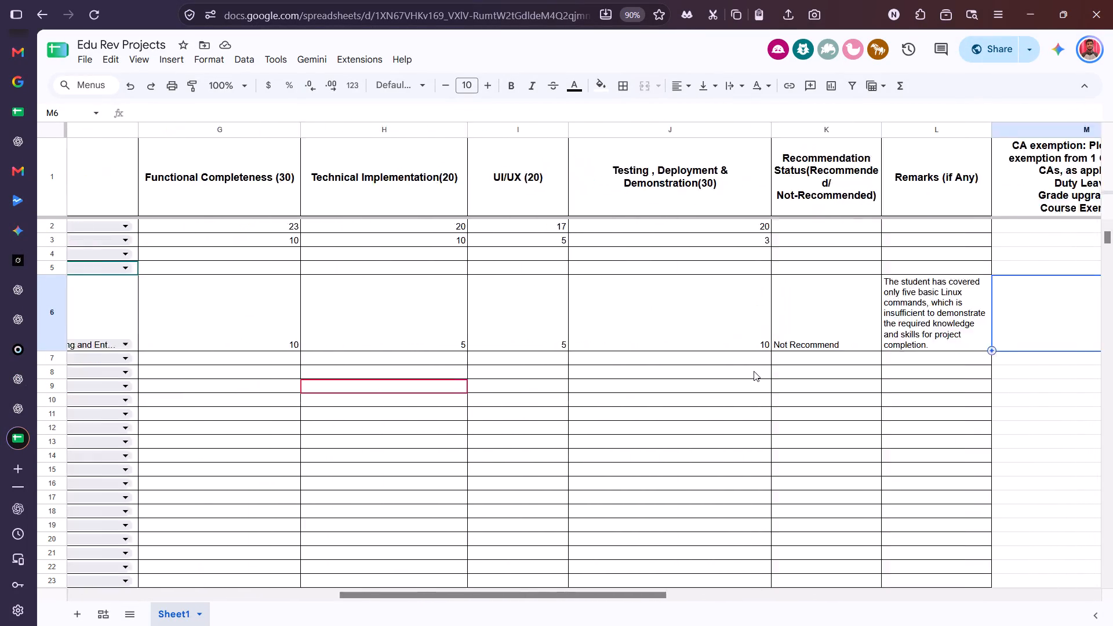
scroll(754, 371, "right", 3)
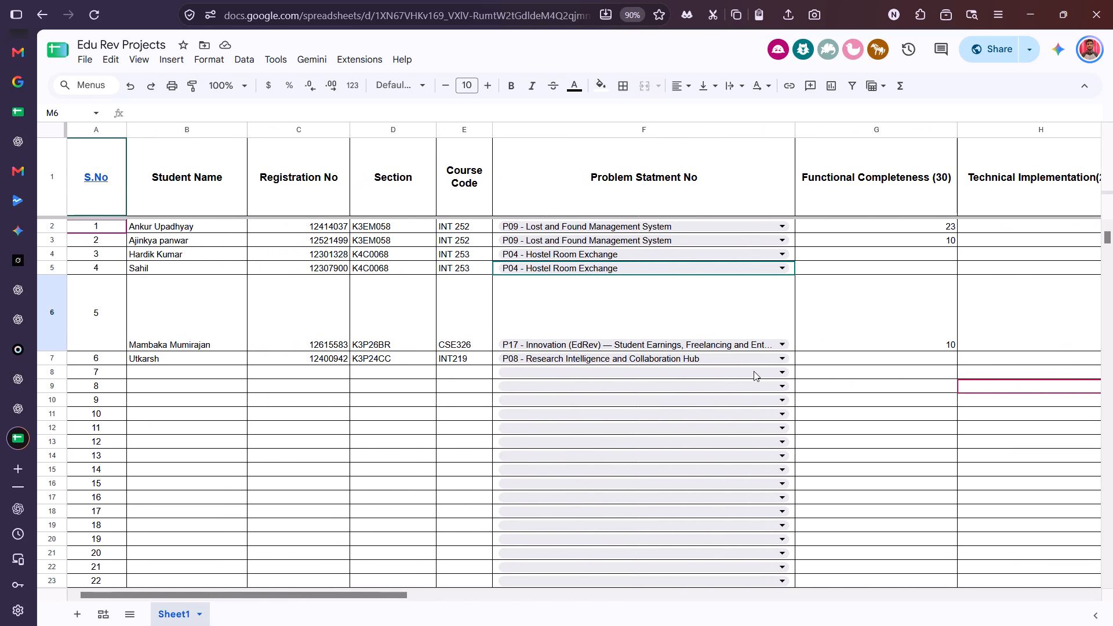